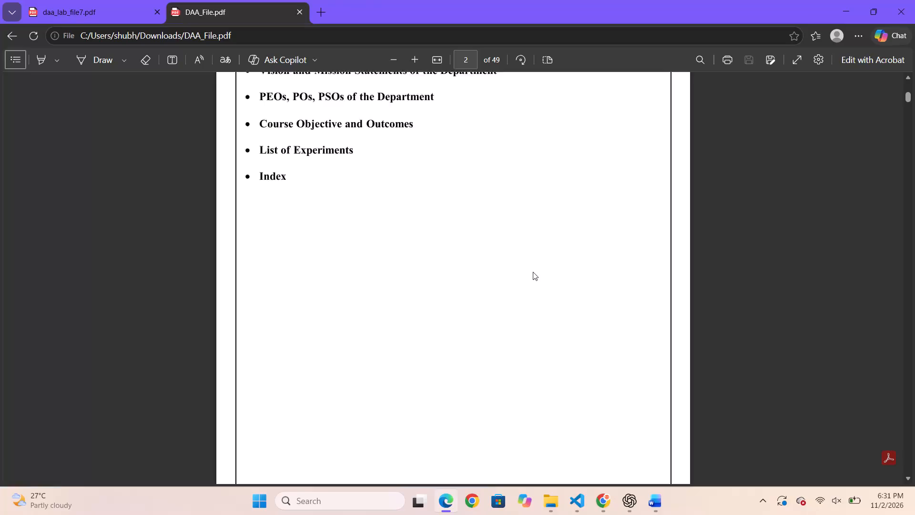
Close the DAA_File PDF window and the online compiler's browser window, returning to the Downloads folder.
scroll(533, 272, down, 17)
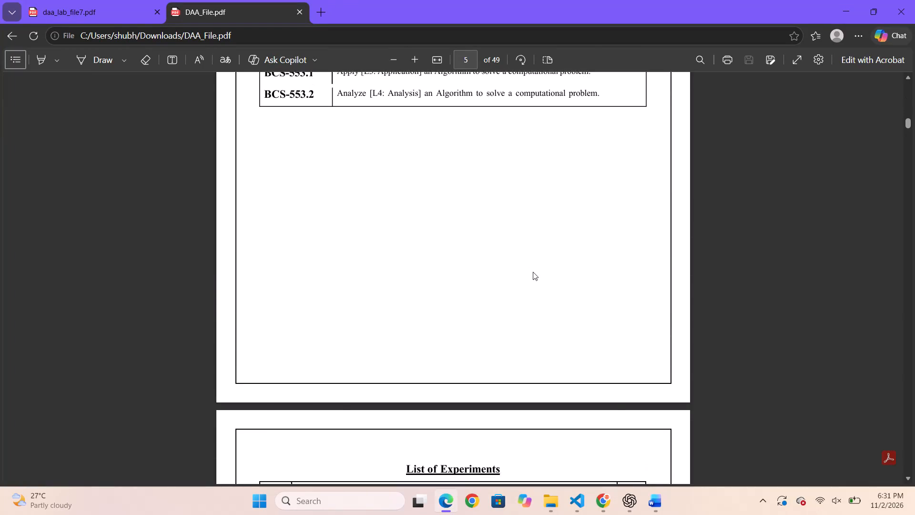
scroll(533, 272, down, 16)
scroll(533, 272, up, 9)
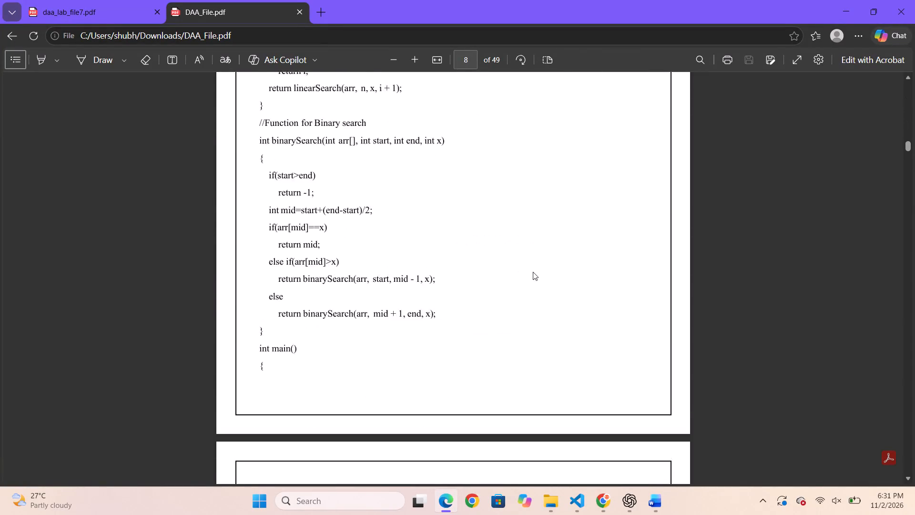
scroll(533, 272, up, 6)
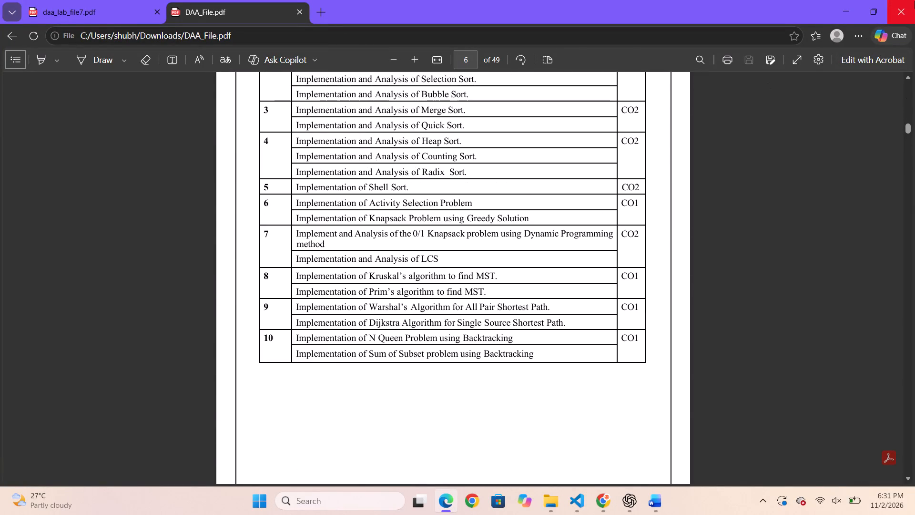
click(914, 1)
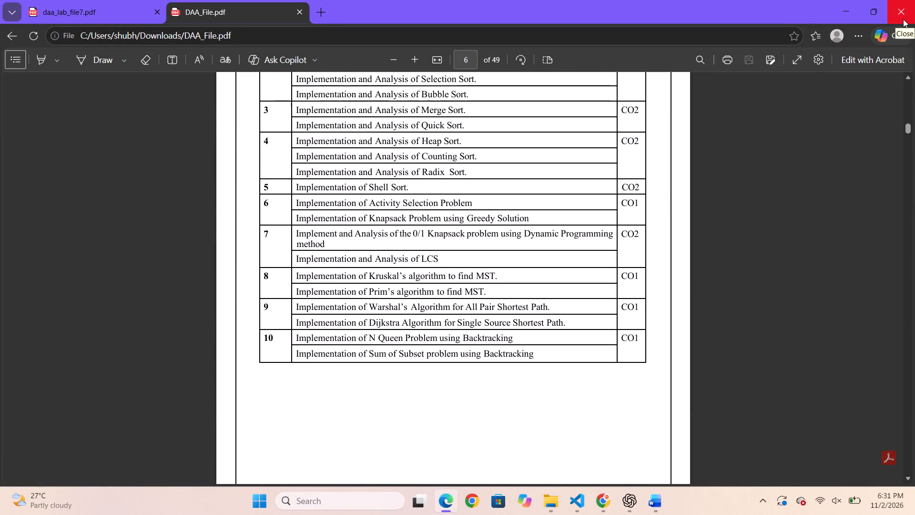
click(903, 19)
click(903, 19)
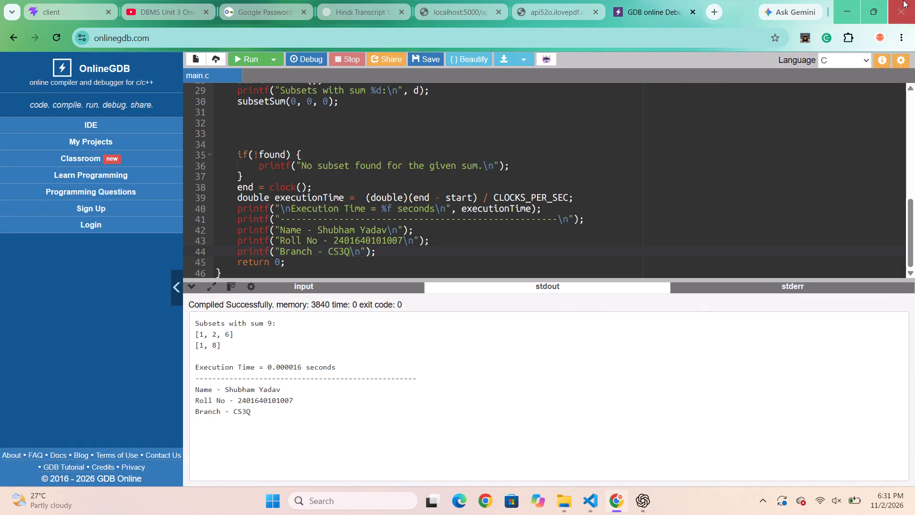
triple_click(903, 0)
click(903, 0)
click(503, 122)
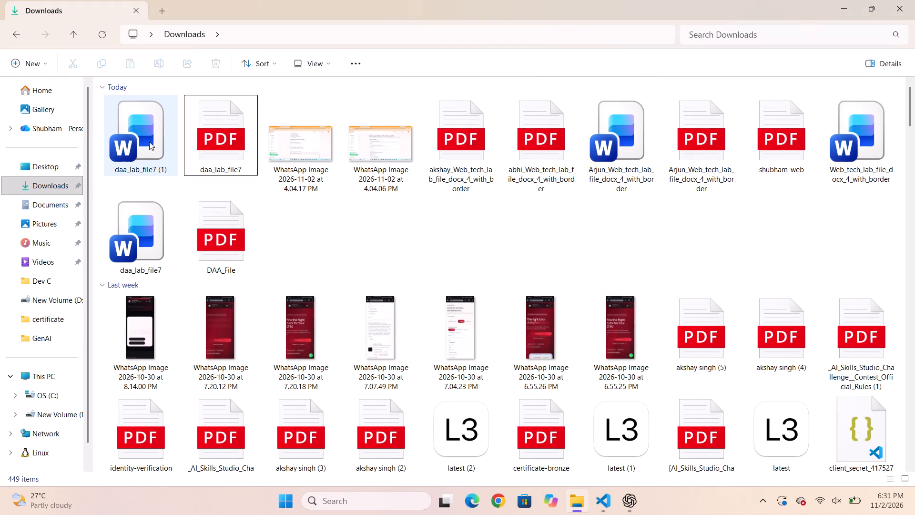
Open the Word document Arjun_Web_tech_lab_file_docx_4_with_border from the Downloads folder.
click(149, 142)
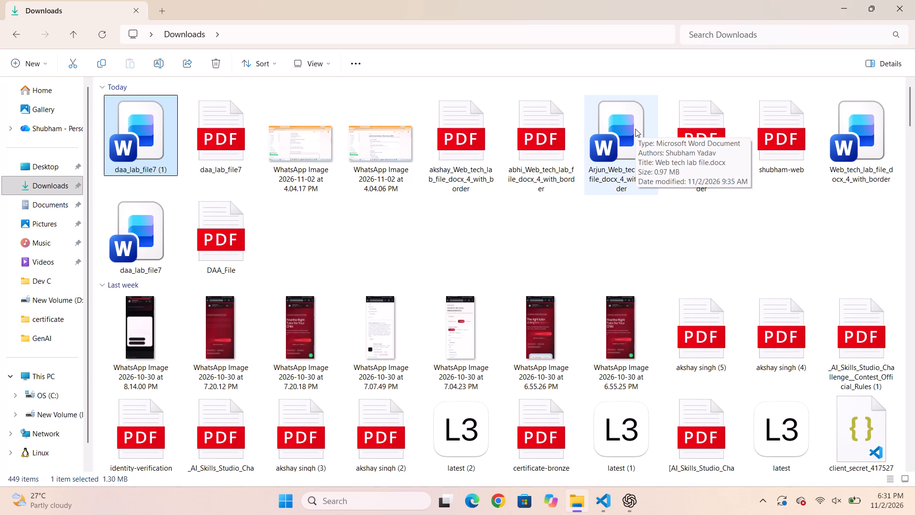
double_click(628, 142)
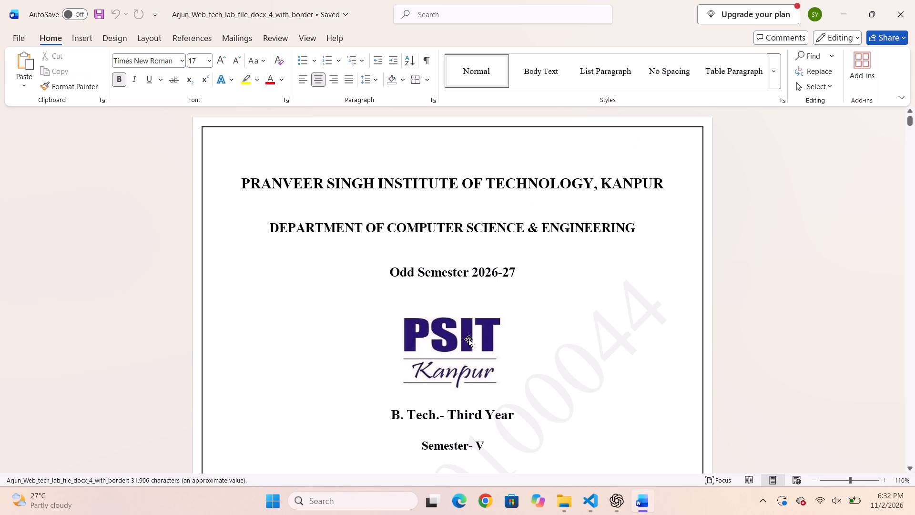
Examine the lab file's front pages, from the cover page through the department statements to the course outcomes table.
click(491, 345)
scroll(491, 345, down, 4)
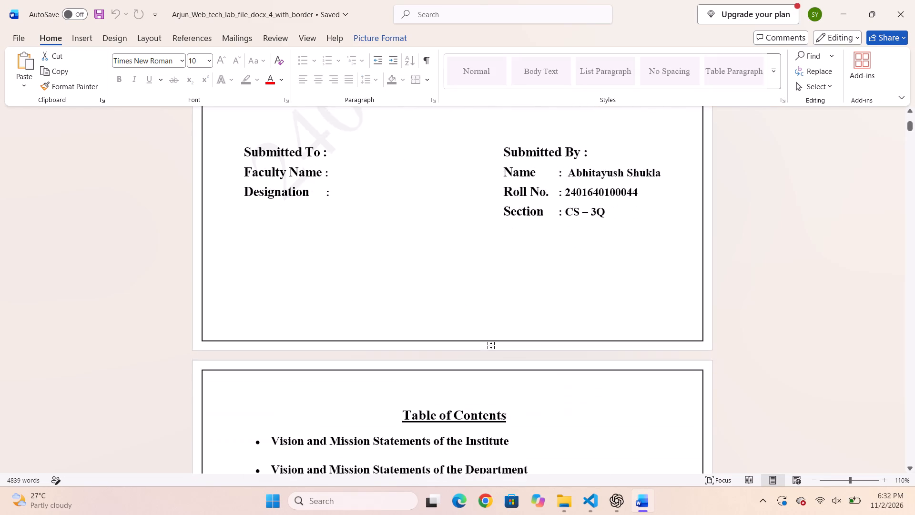
scroll(491, 345, down, 7)
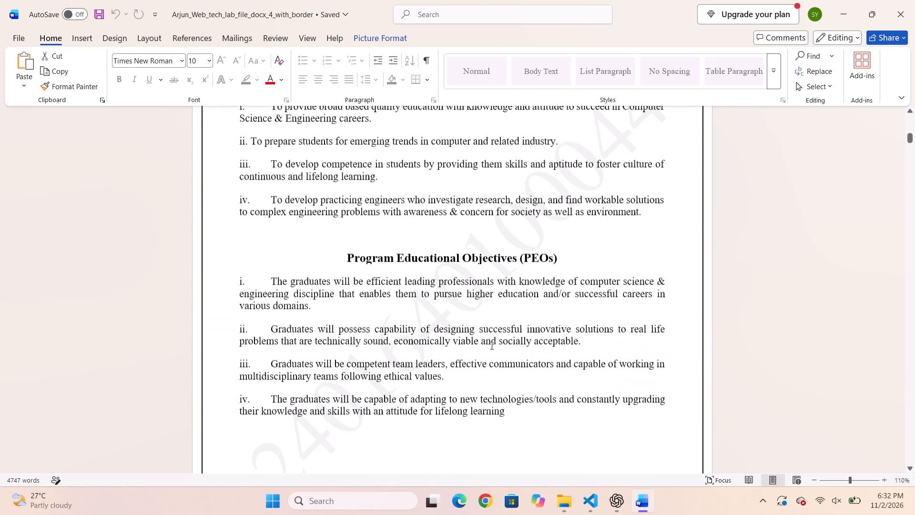
scroll(491, 345, down, 9)
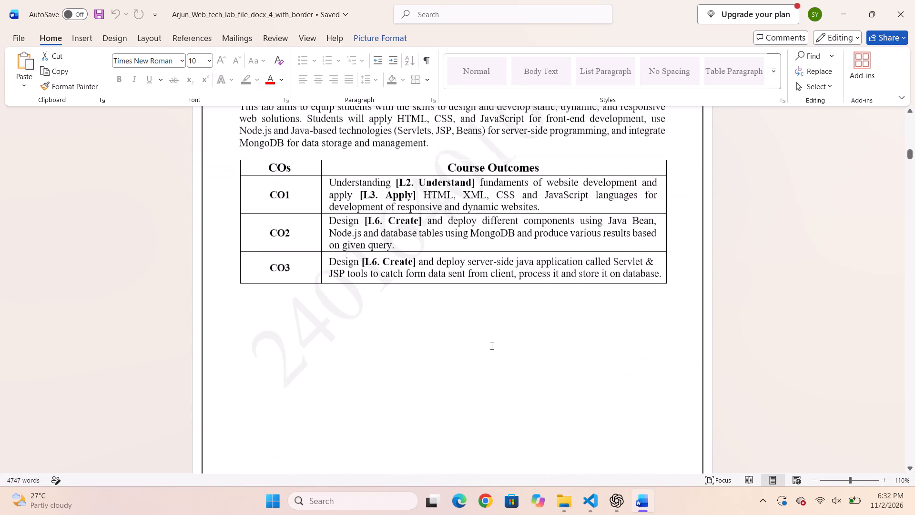
scroll(491, 345, down, 2)
scroll(491, 345, up, 19)
scroll(491, 345, up, 8)
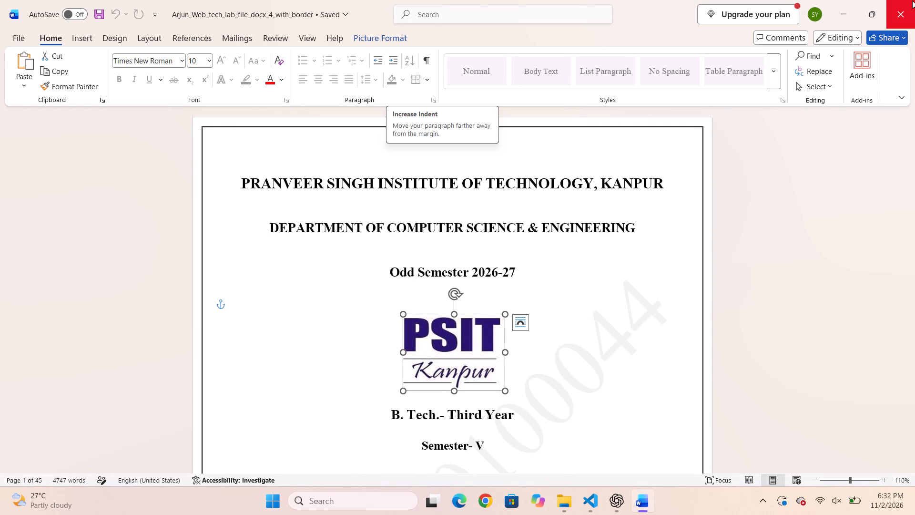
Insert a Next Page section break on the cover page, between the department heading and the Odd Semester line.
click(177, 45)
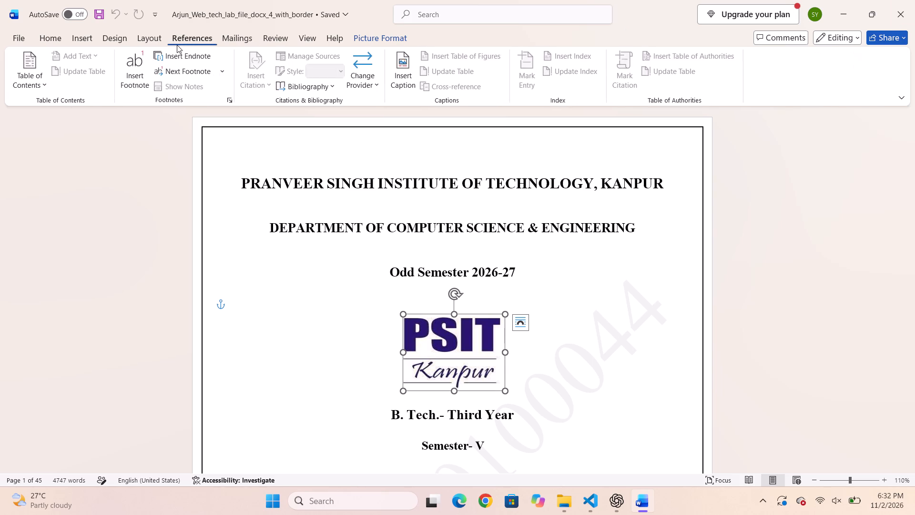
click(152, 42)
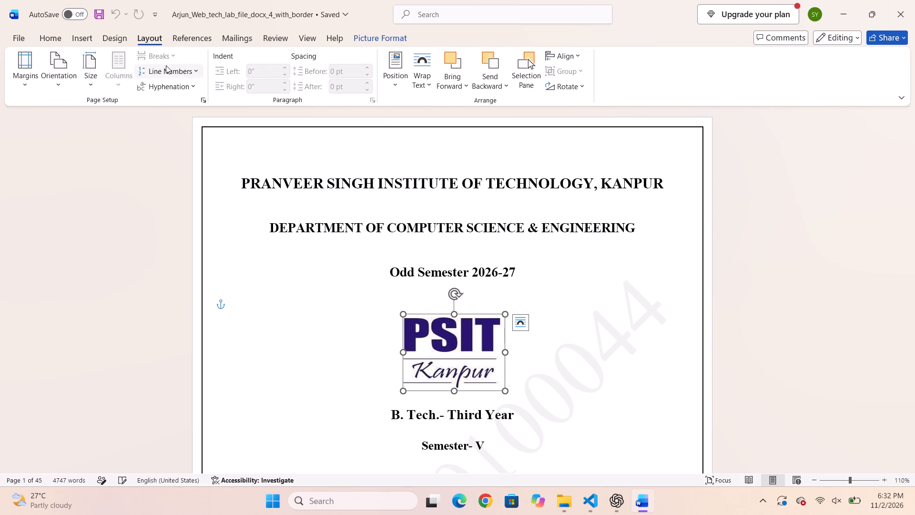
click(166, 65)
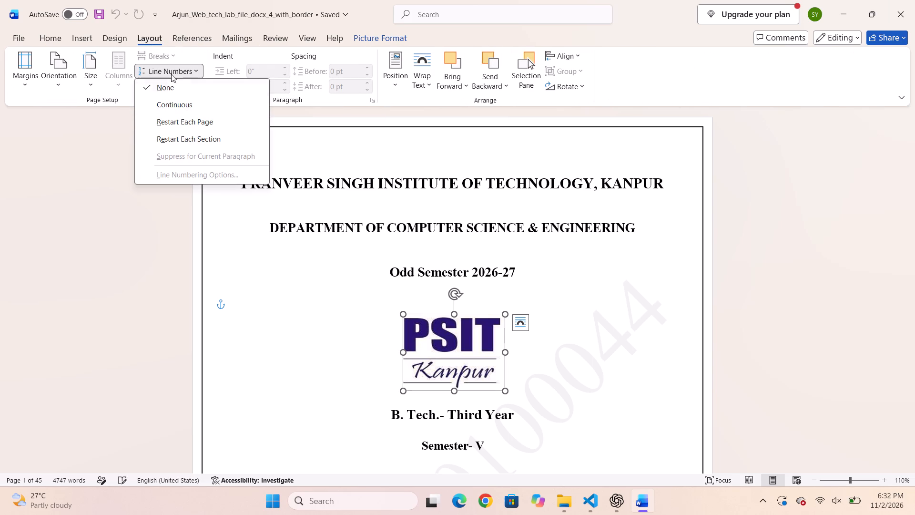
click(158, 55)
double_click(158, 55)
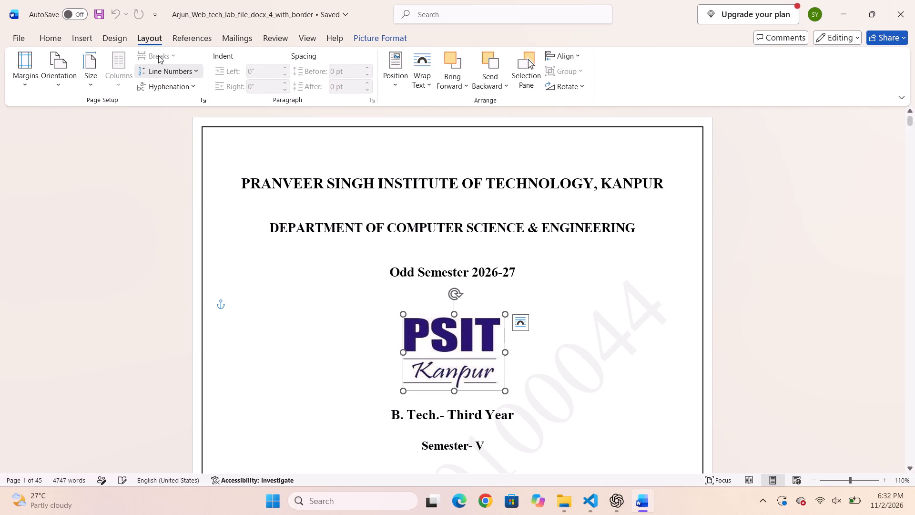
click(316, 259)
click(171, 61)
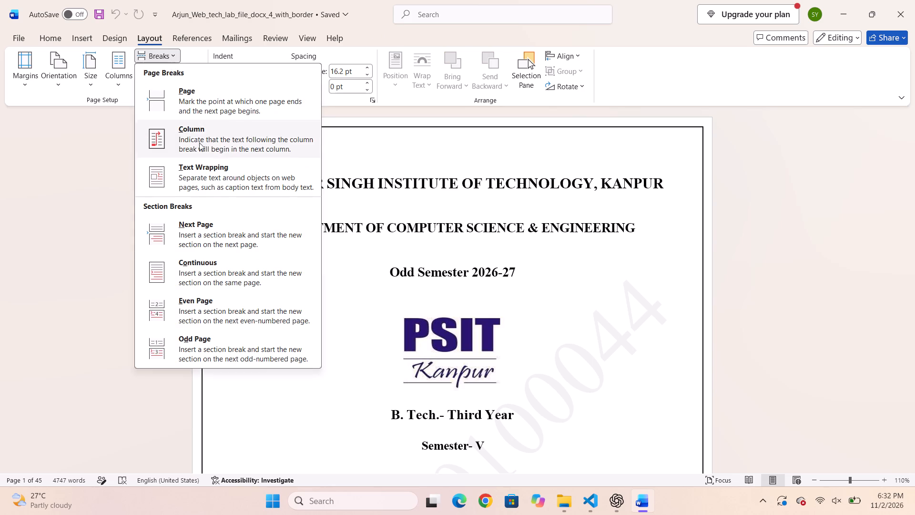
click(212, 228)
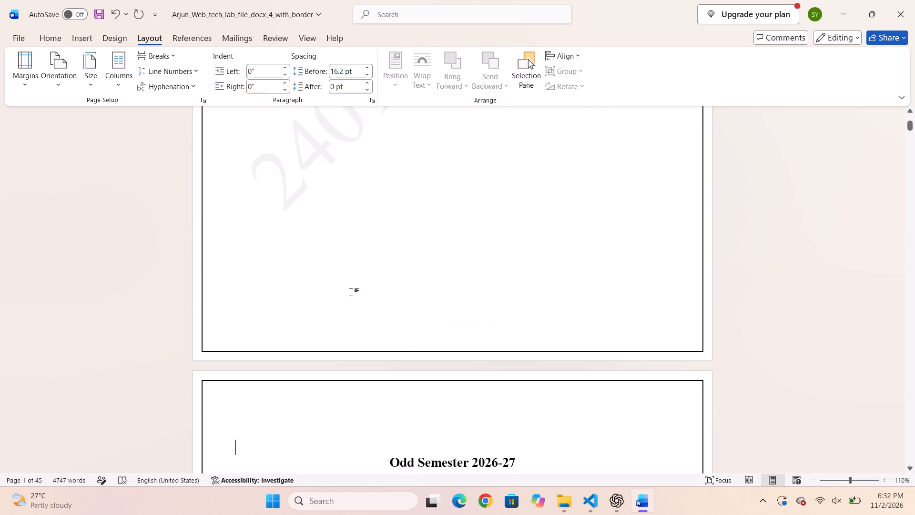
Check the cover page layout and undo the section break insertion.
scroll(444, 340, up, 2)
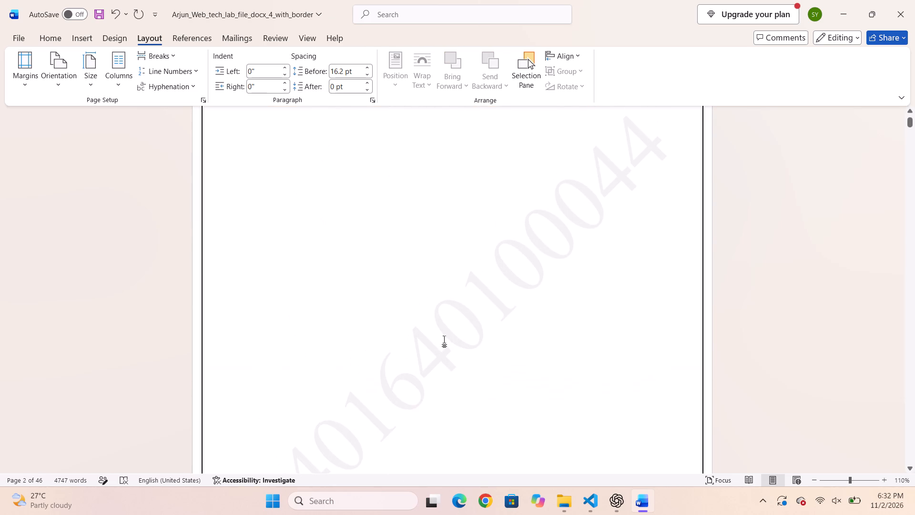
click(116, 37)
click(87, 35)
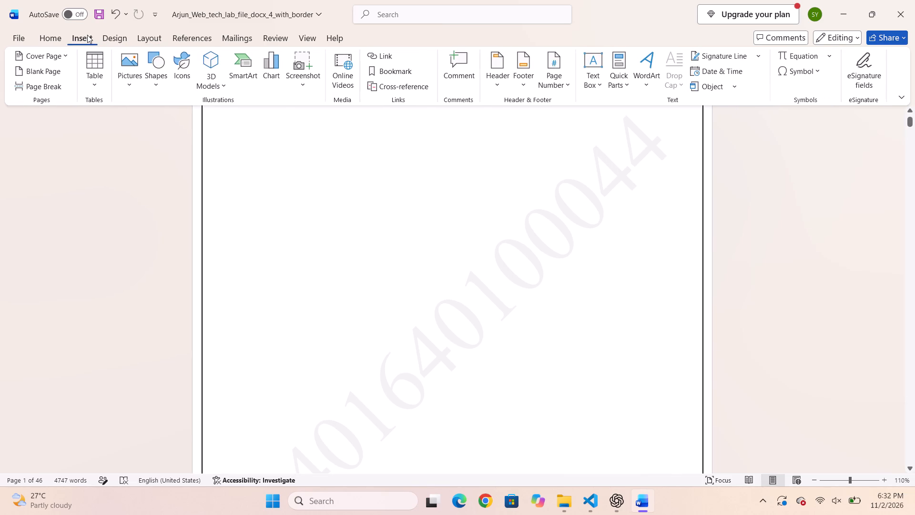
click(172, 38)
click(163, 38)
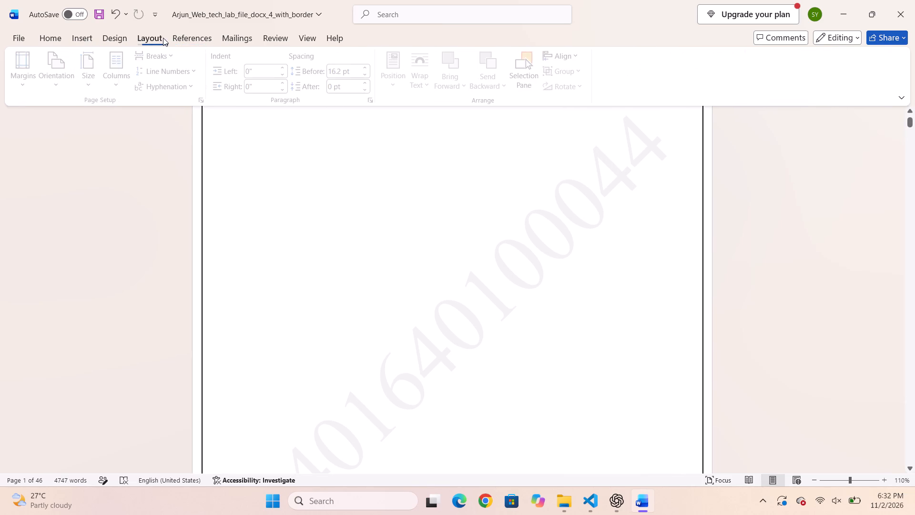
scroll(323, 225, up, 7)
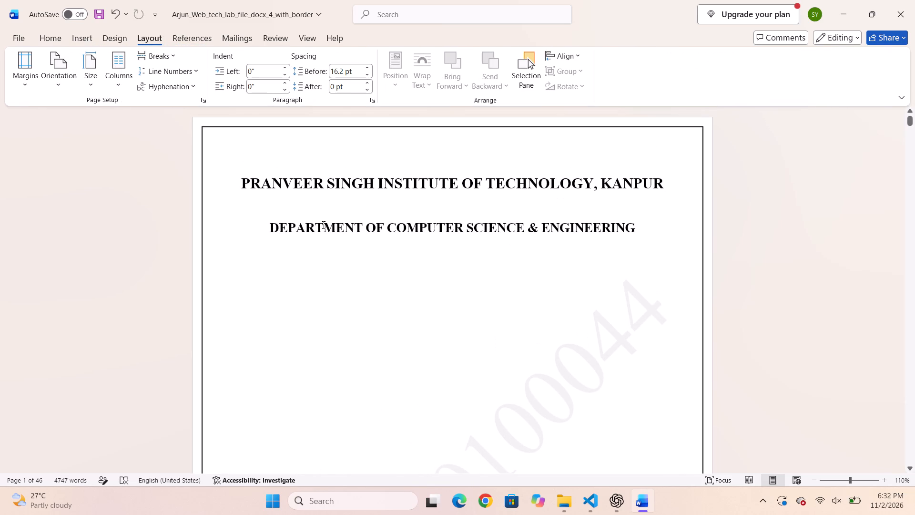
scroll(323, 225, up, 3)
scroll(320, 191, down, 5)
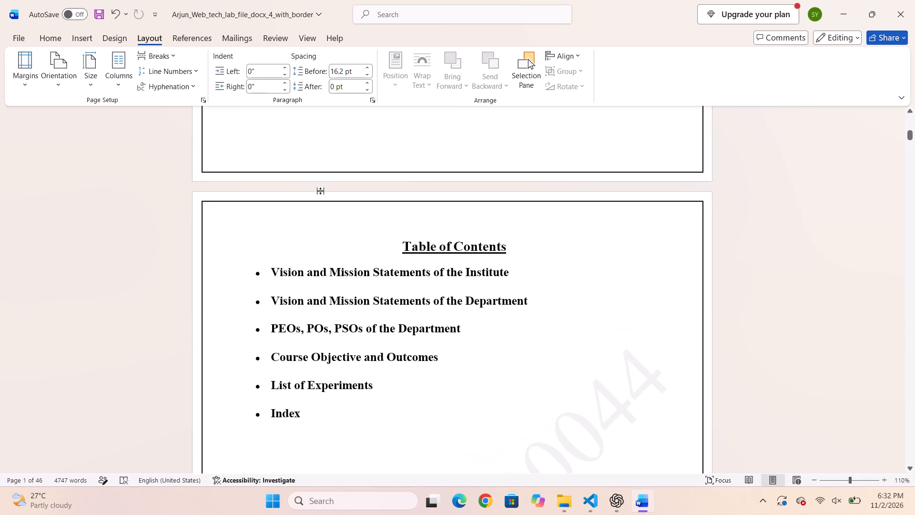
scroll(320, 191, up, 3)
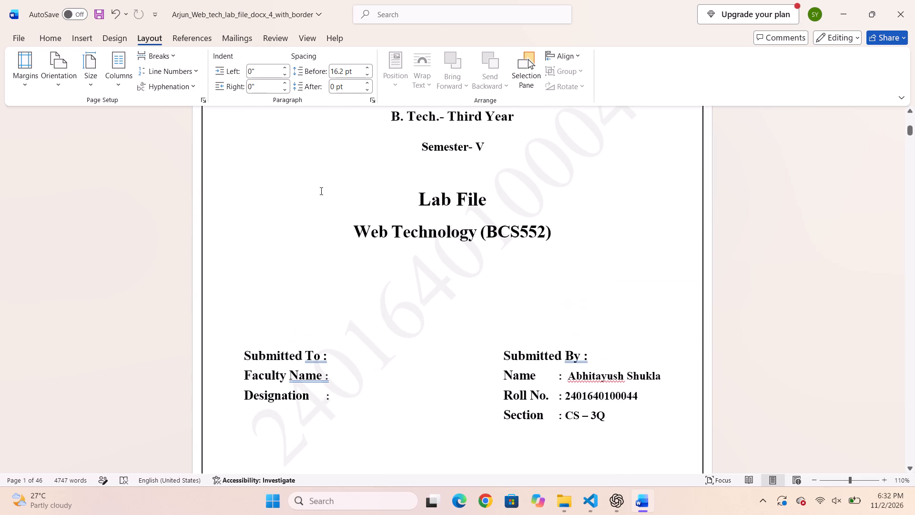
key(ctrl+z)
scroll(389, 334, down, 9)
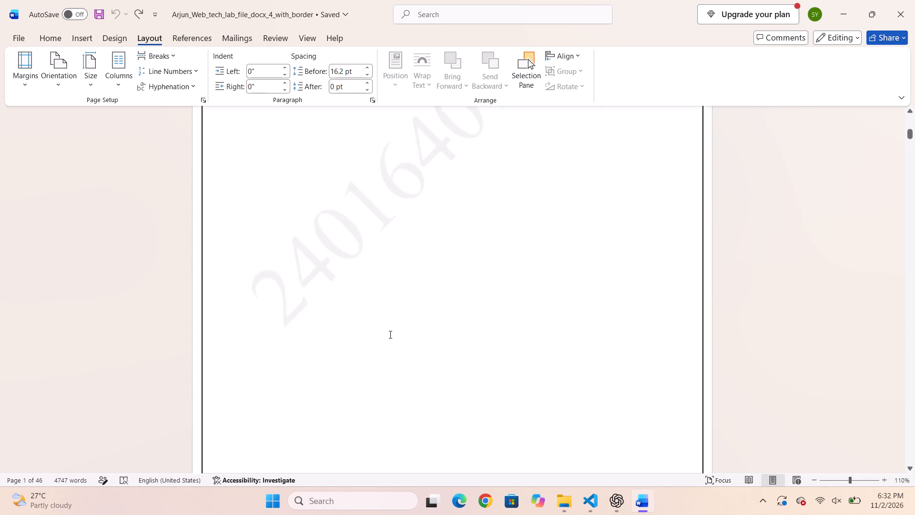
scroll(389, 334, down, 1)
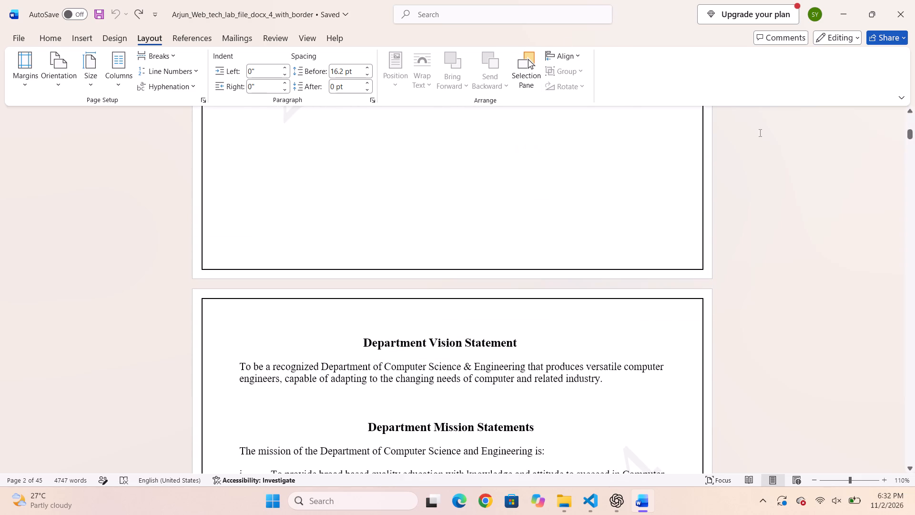
Close the Arjun_Web_tech_lab_file_docx_4_with_border document.
click(911, 4)
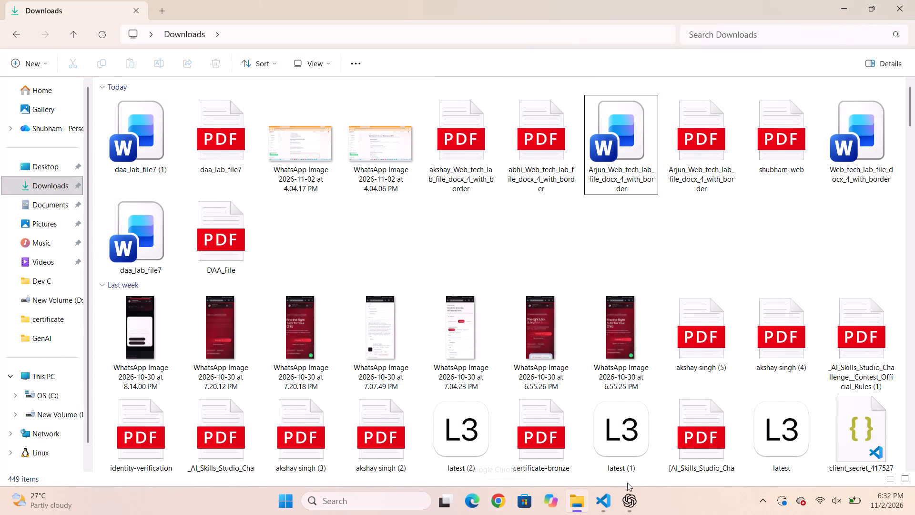
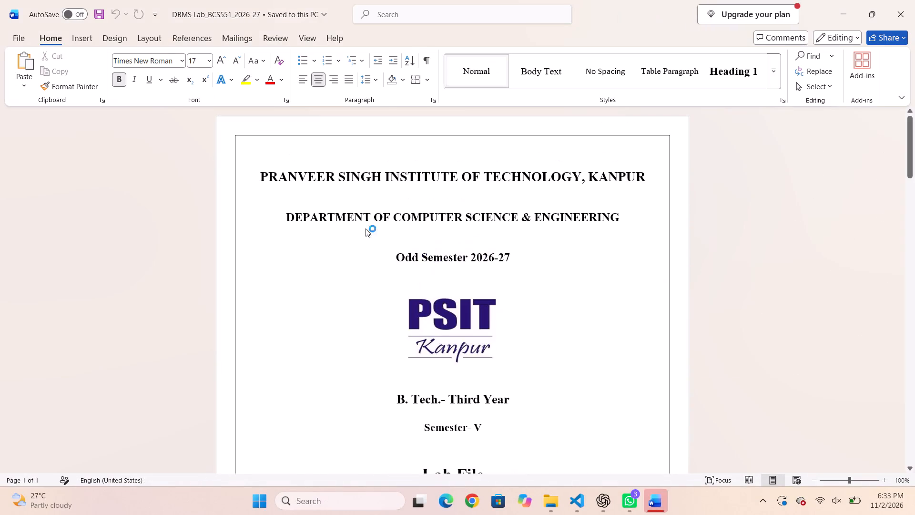
ctrl+scroll(372, 276, up, 1)
scroll(372, 276, down, 2)
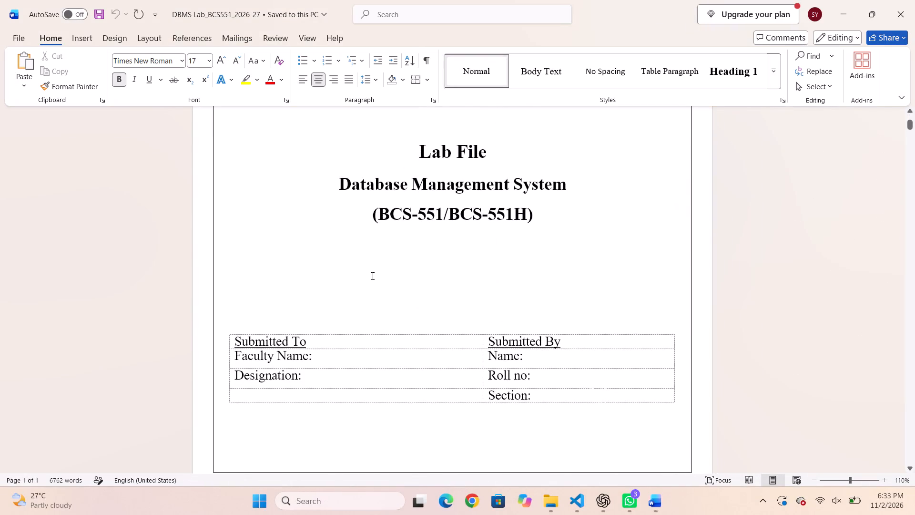
scroll(372, 276, down, 8)
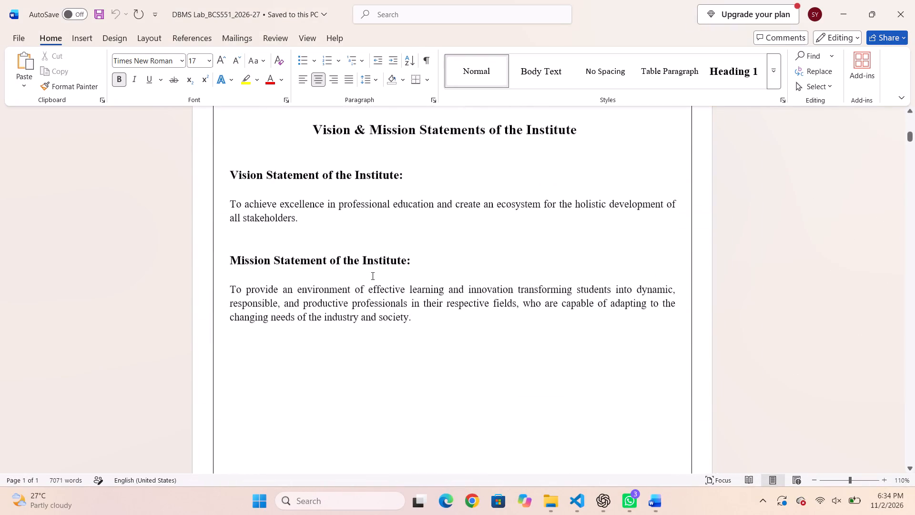
Open the Save As dialog for the DBMS lab file in the Downloads folder.
click(14, 46)
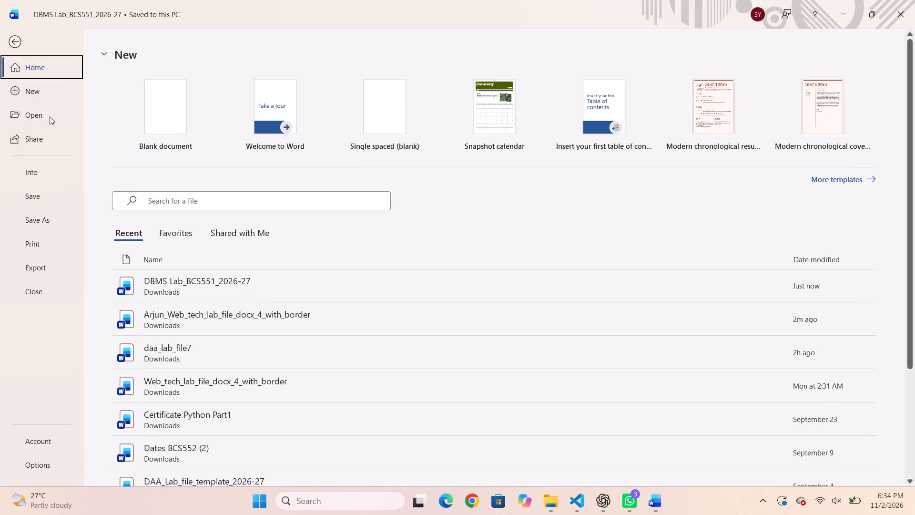
click(35, 219)
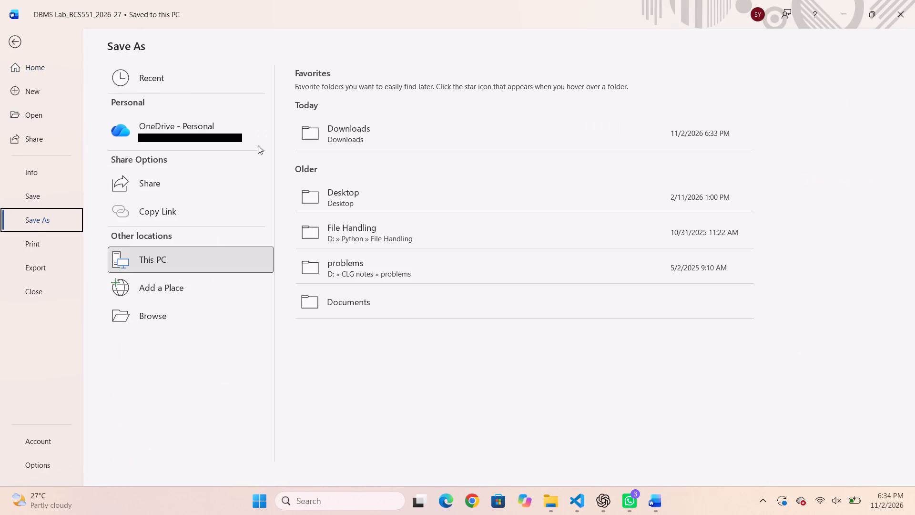
click(390, 133)
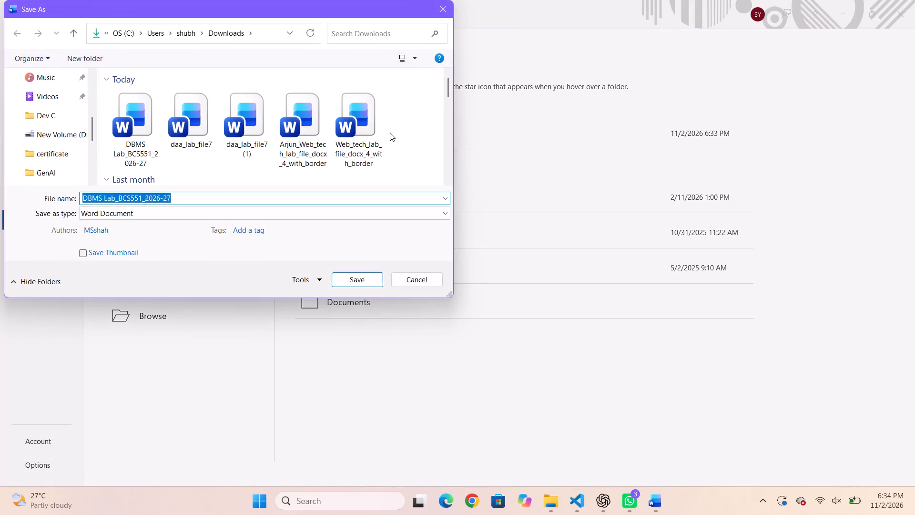
Save the DBMS lab document as a PDF named DBMS Lab_2026-27 in the Downloads folder.
click(196, 202)
click(187, 214)
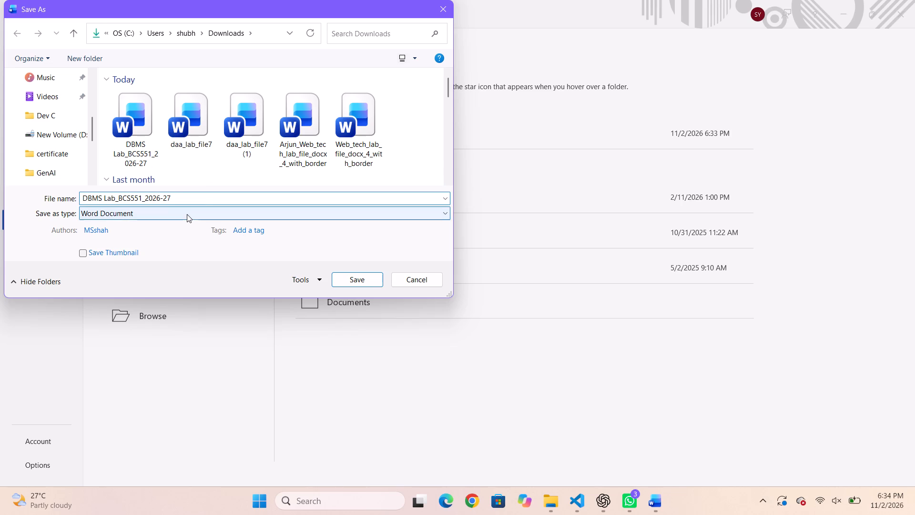
click(166, 283)
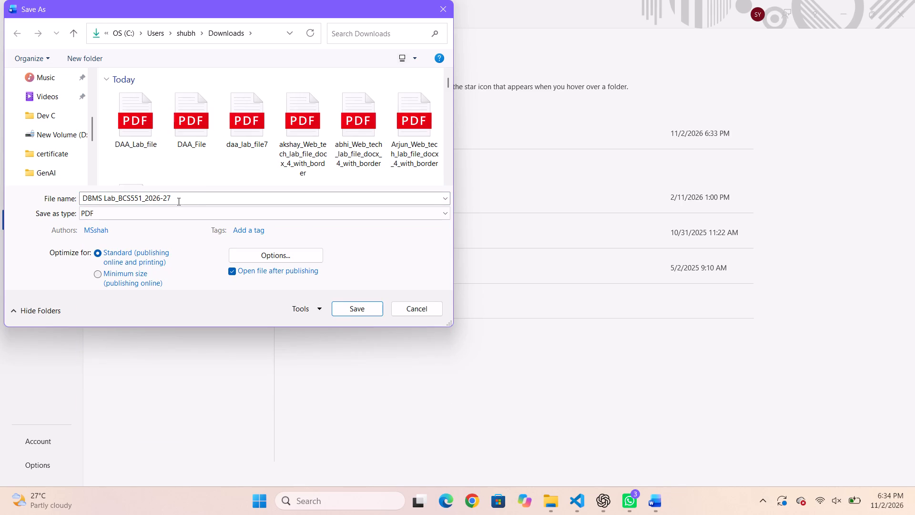
click(176, 196)
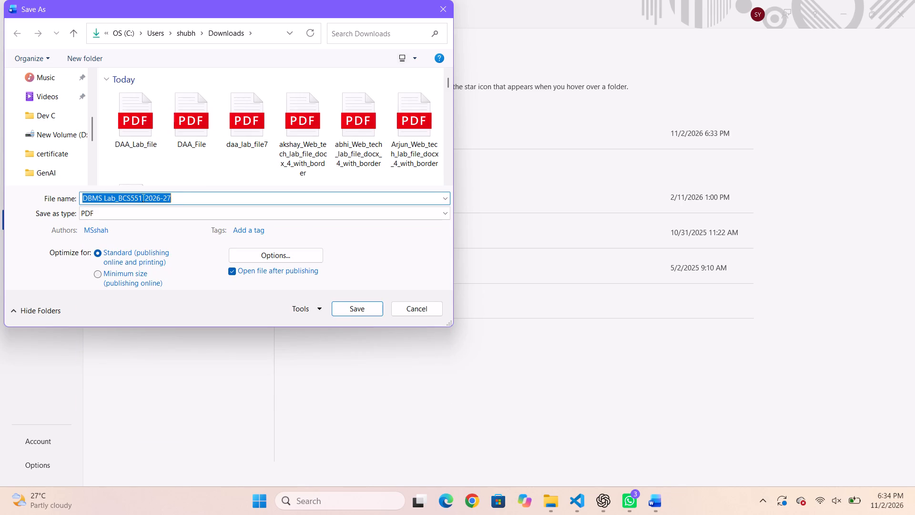
click(143, 197)
key(BackSpace)
key(BackSpace)
key(BackSpace)
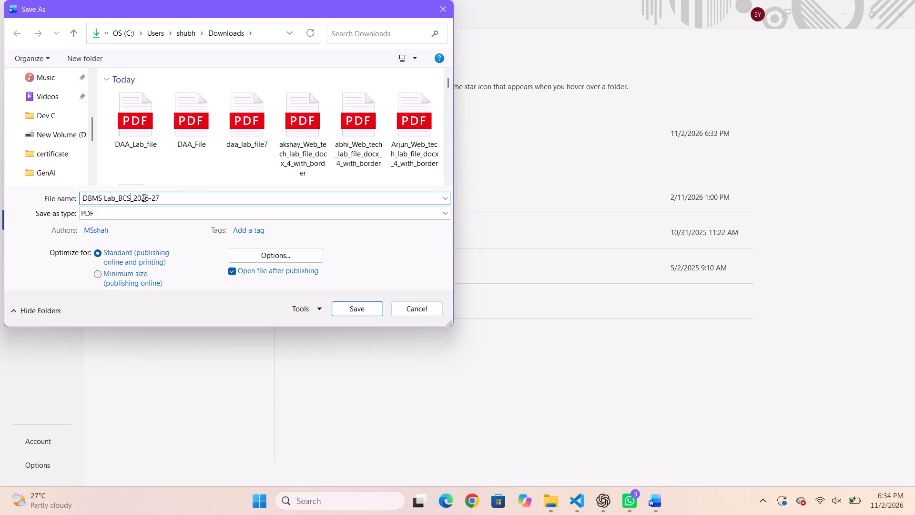
key(BackSpace)
key(BackSpace)
key(BackSpace)
key(BackSpace)
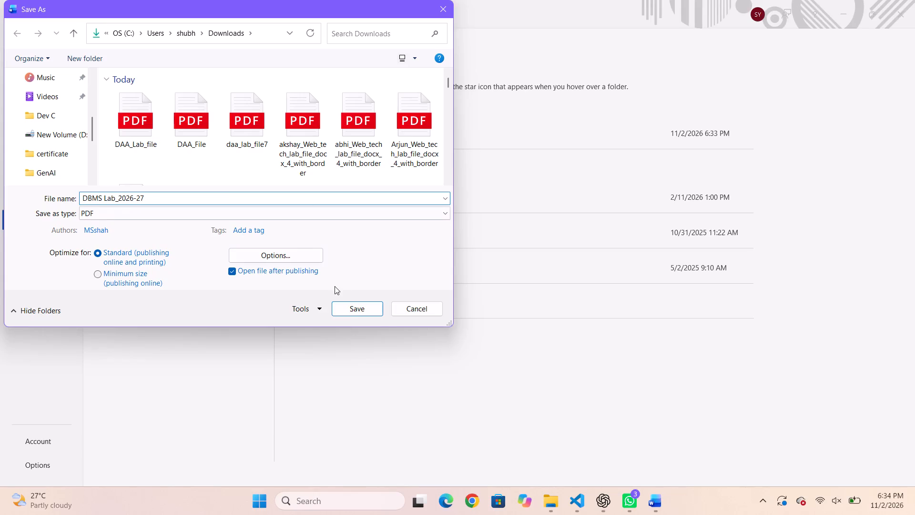
click(352, 311)
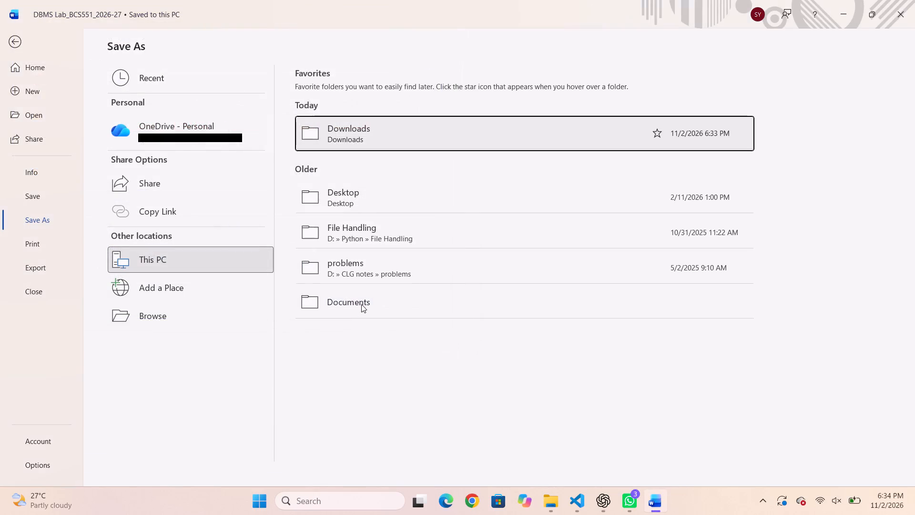
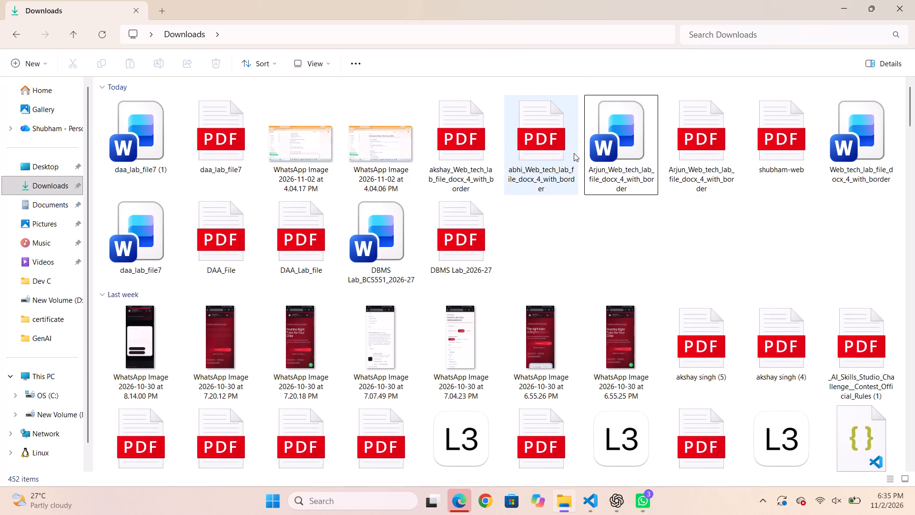
Open the Word document Arjun_Web_tech_lab_file_docx_4_with_border from the Downloads folder.
click(596, 142)
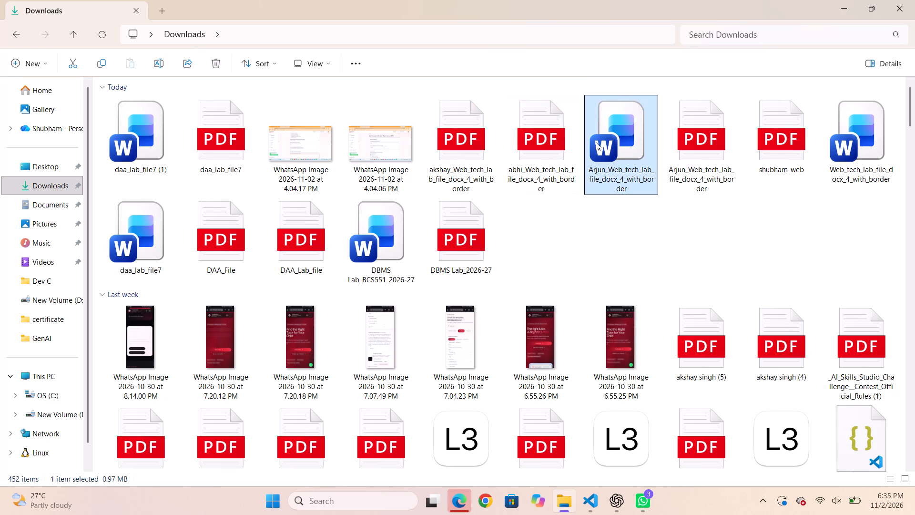
double_click(596, 142)
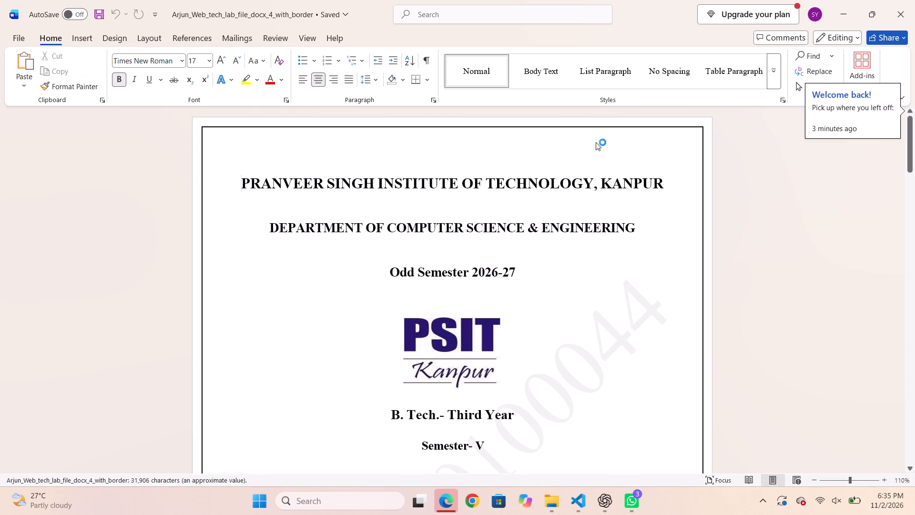
Look through the cover page, table of contents and experiment list pages of the Web Tech lab file.
scroll(445, 361, down, 3)
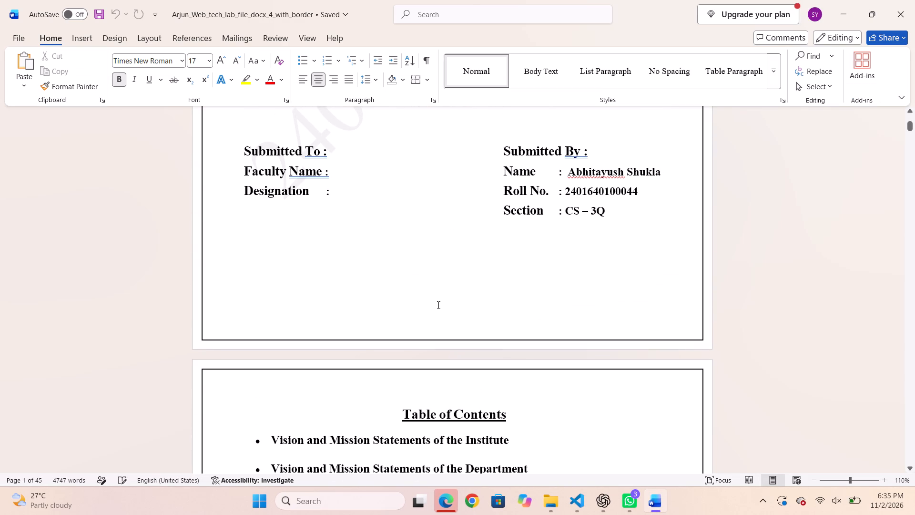
scroll(437, 307, down, 13)
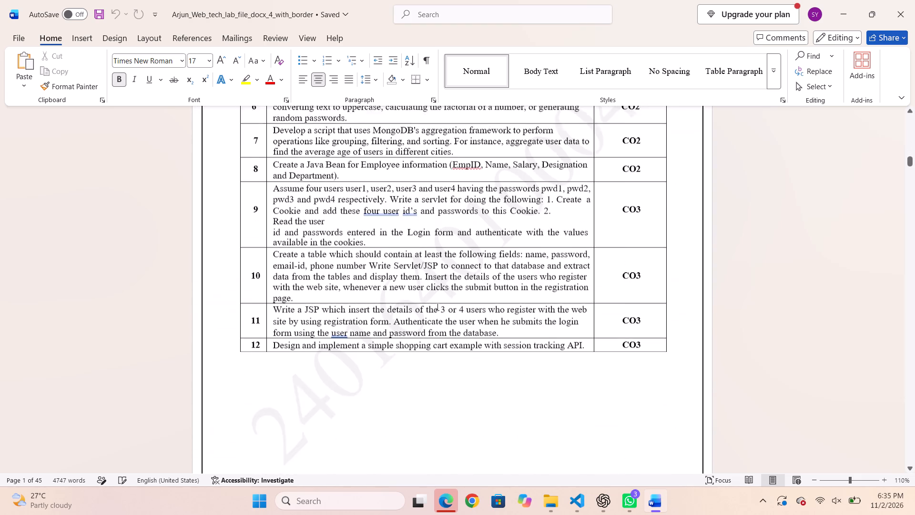
scroll(437, 307, down, 14)
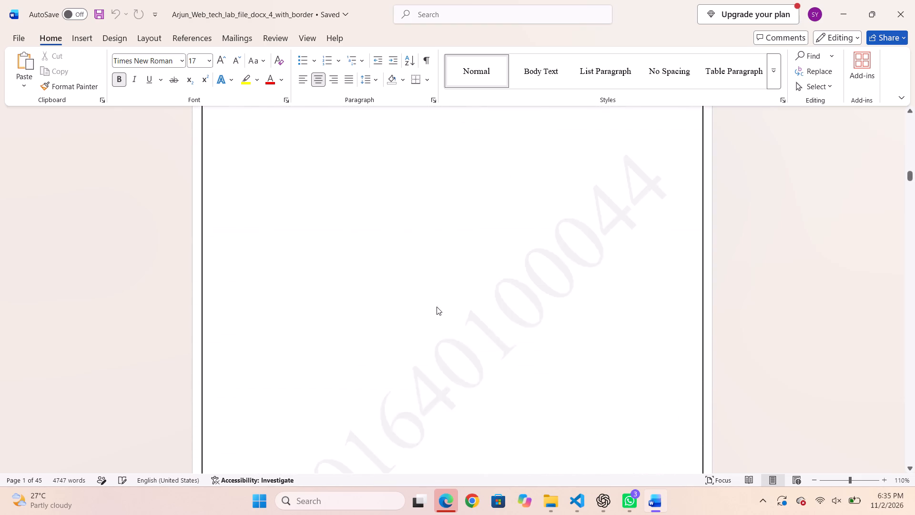
scroll(437, 307, up, 4)
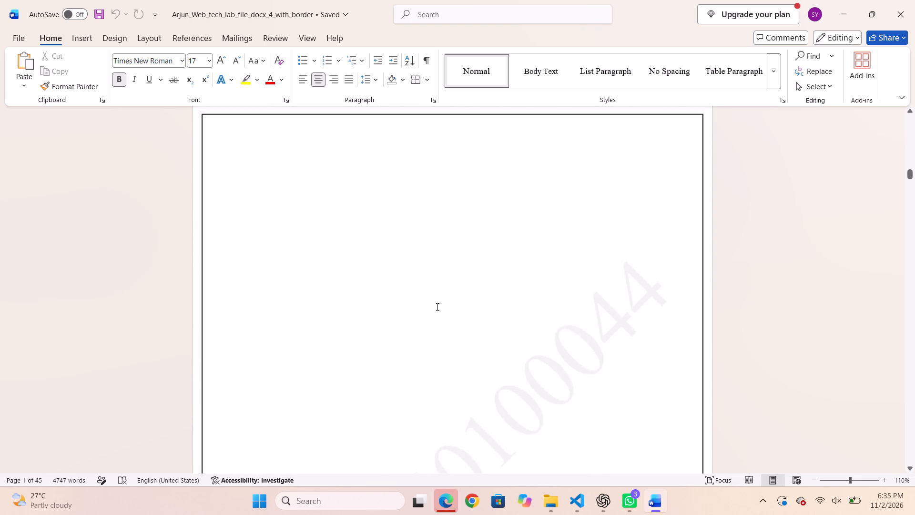
scroll(437, 307, up, 2)
Insert a Next Page section break after the shopping cart experiment text in row 12 of the index table.
click(292, 340)
scroll(292, 340, down, 3)
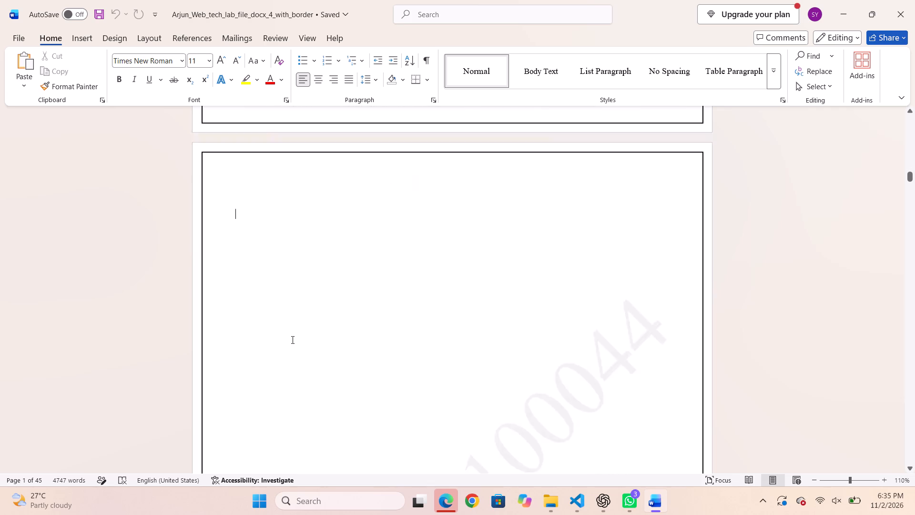
scroll(292, 340, down, 4)
click(292, 340)
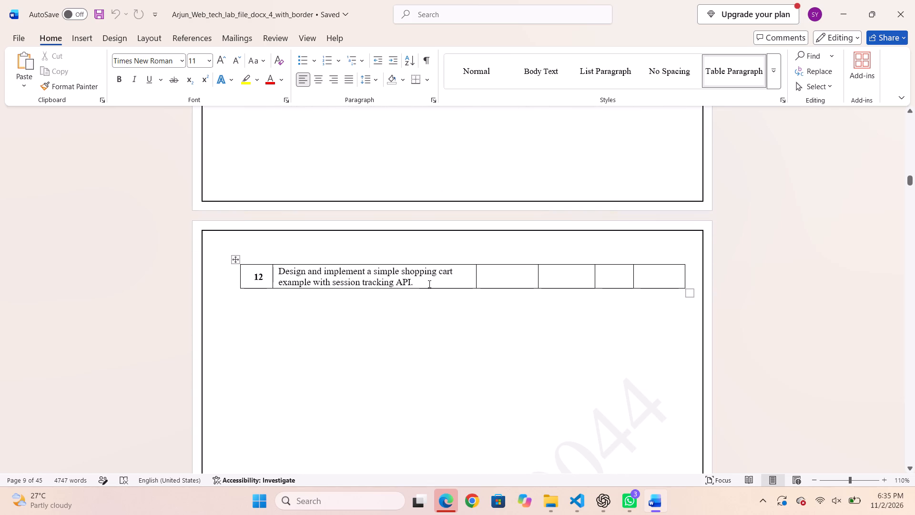
click(428, 284)
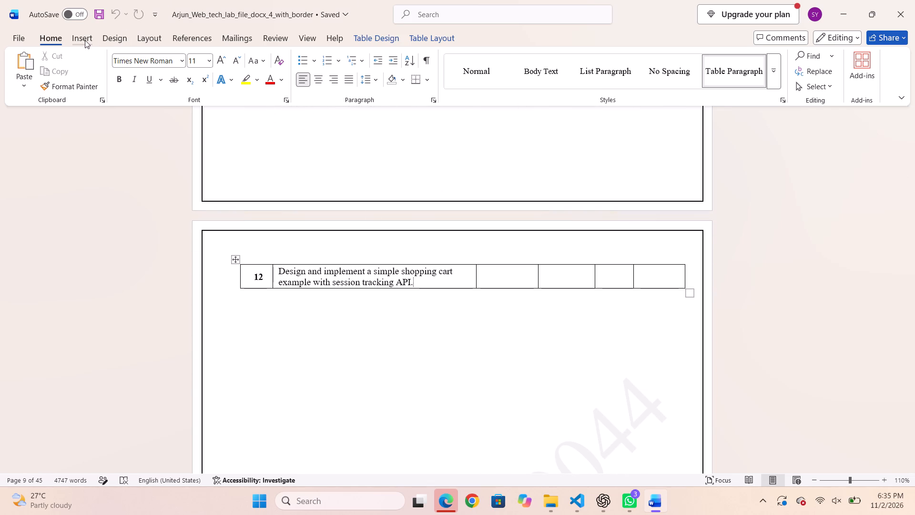
click(85, 40)
click(150, 43)
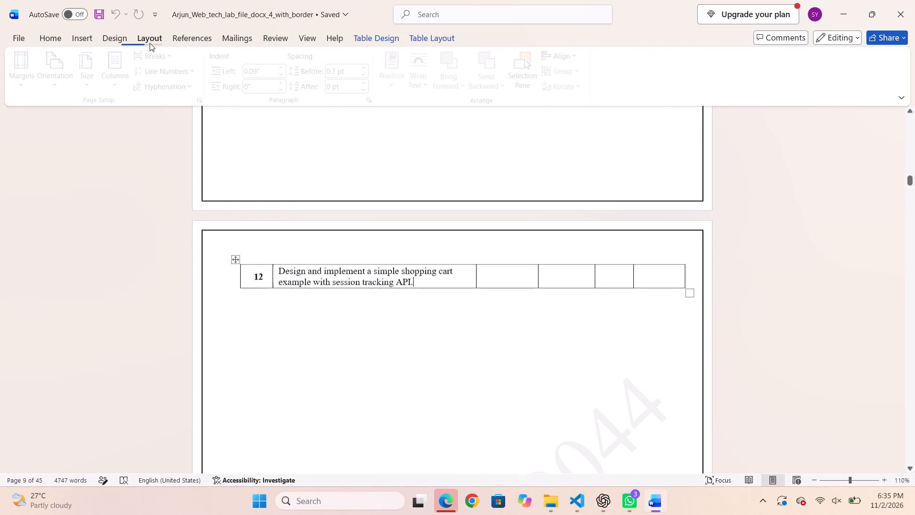
click(160, 64)
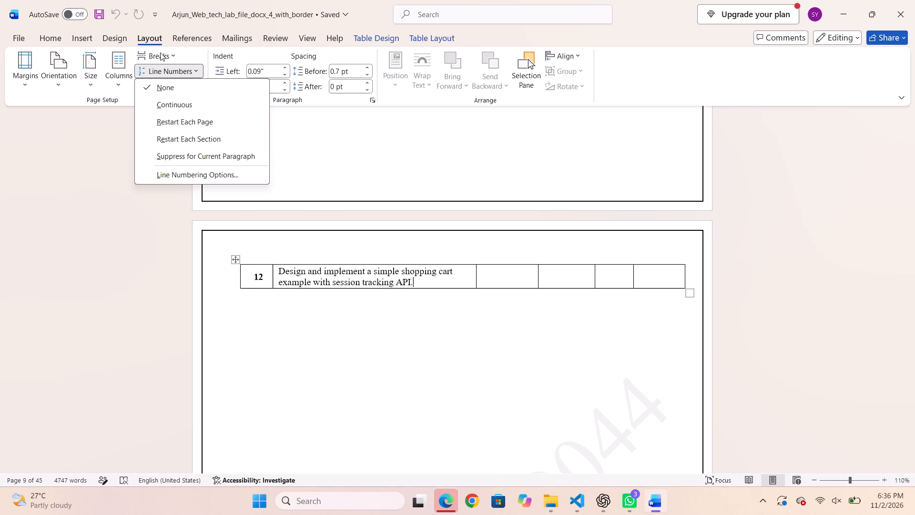
click(160, 52)
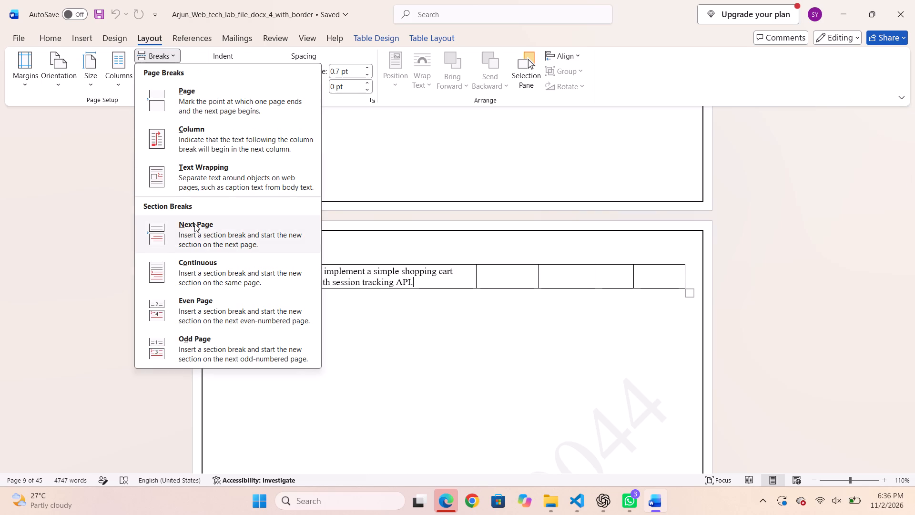
click(194, 224)
Unlink the Section 11 header, on the Experiment No. 1 page, from the previous section's header.
scroll(324, 398, down, 1)
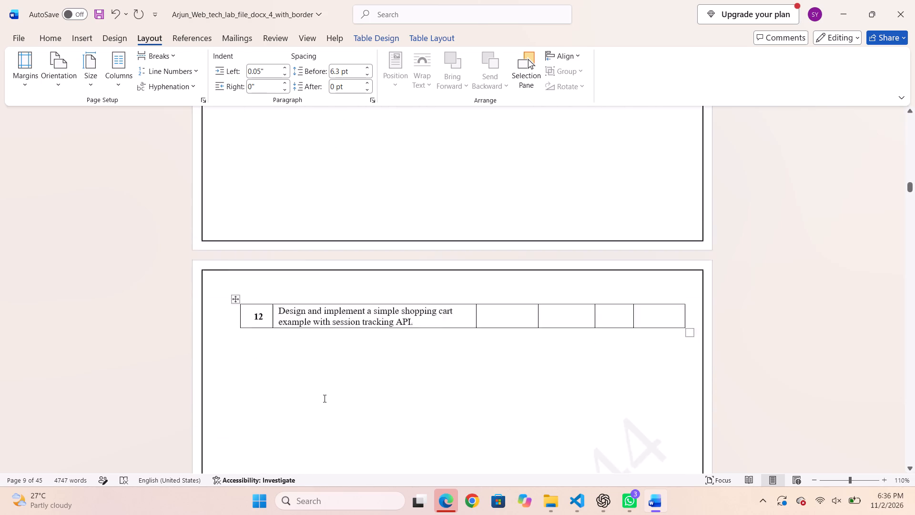
scroll(324, 398, down, 2)
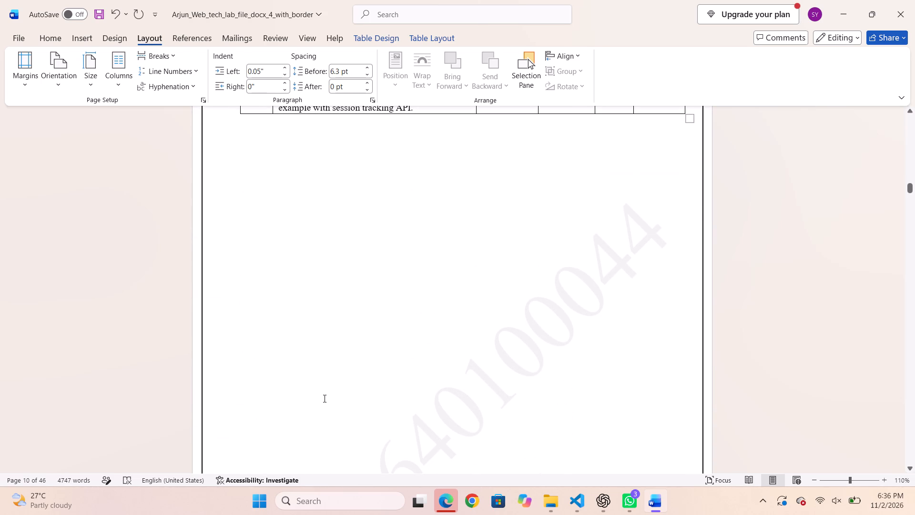
click(306, 200)
scroll(306, 200, down, 4)
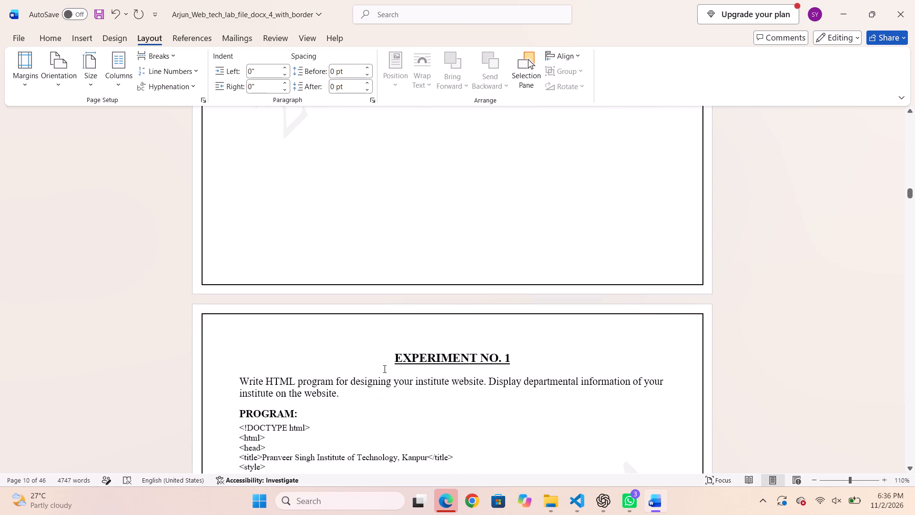
click(387, 362)
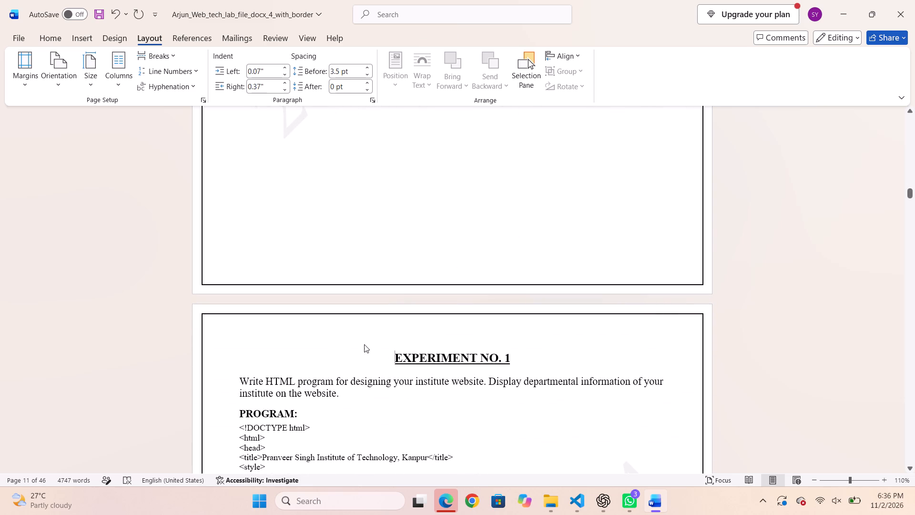
double_click(364, 344)
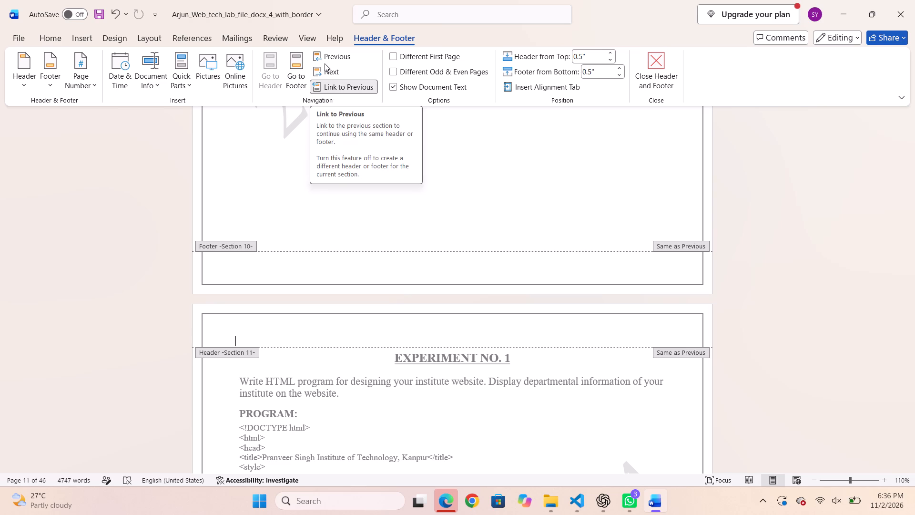
click(316, 72)
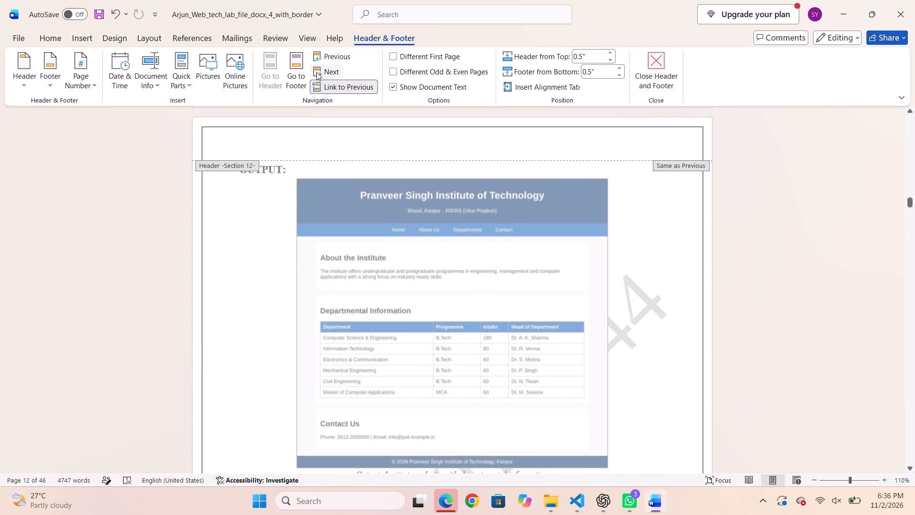
click(319, 60)
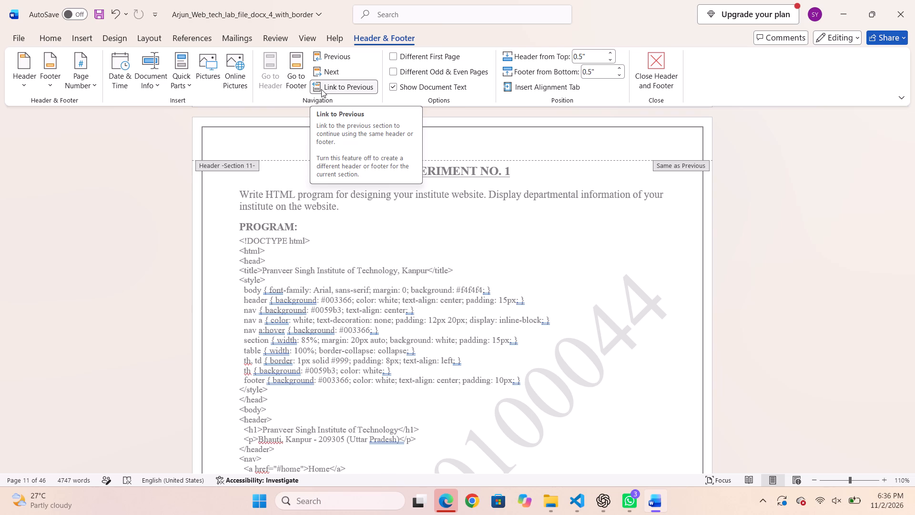
click(319, 89)
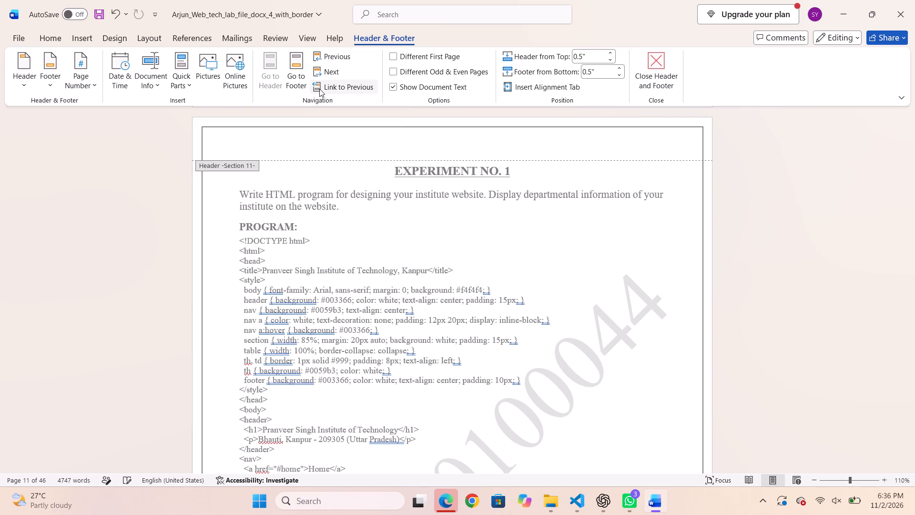
click(319, 89)
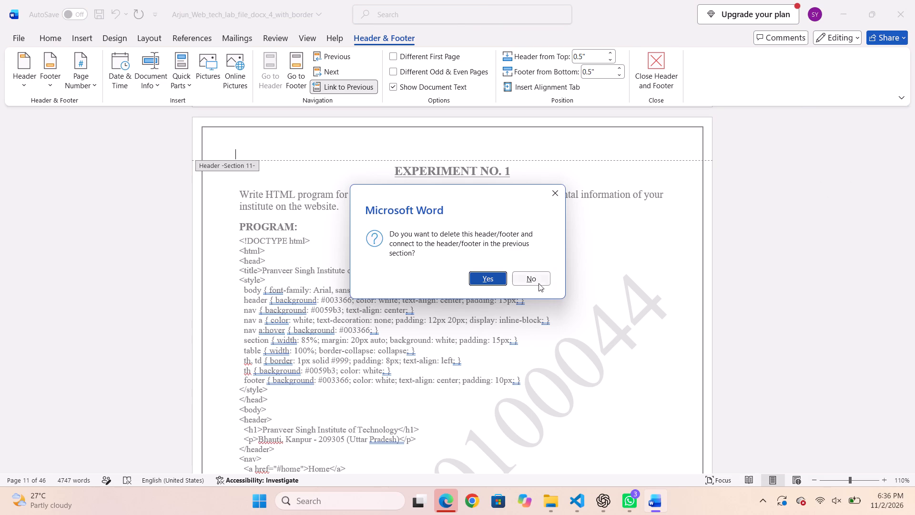
click(528, 278)
click(482, 254)
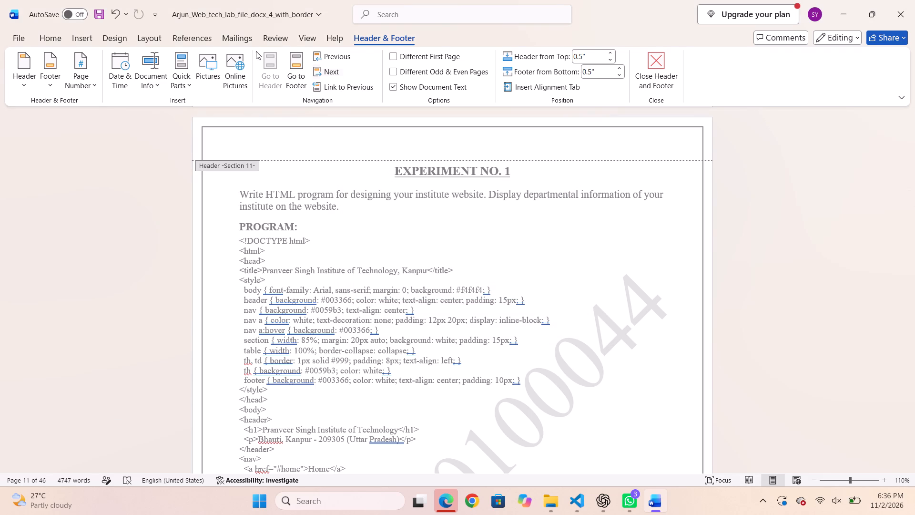
Remove the existing roll-number watermark while in the header of the Experiment No. 1 section.
click(115, 35)
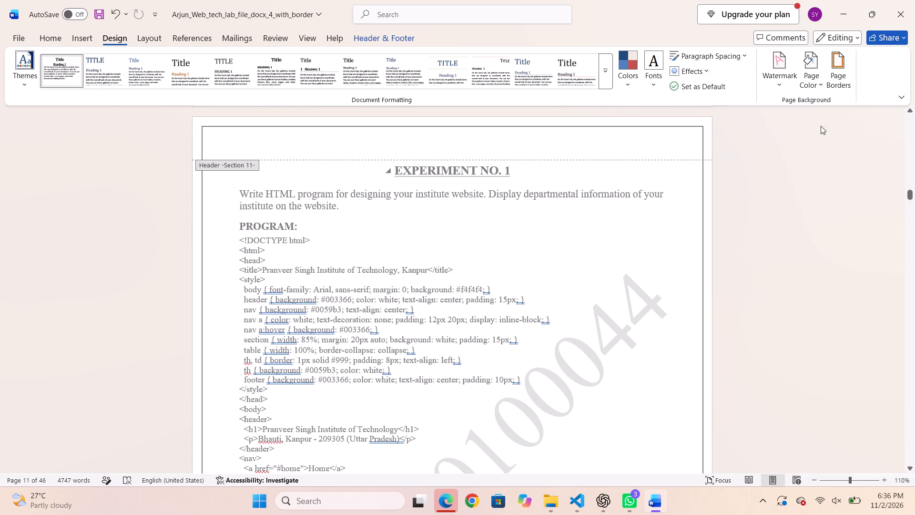
click(782, 78)
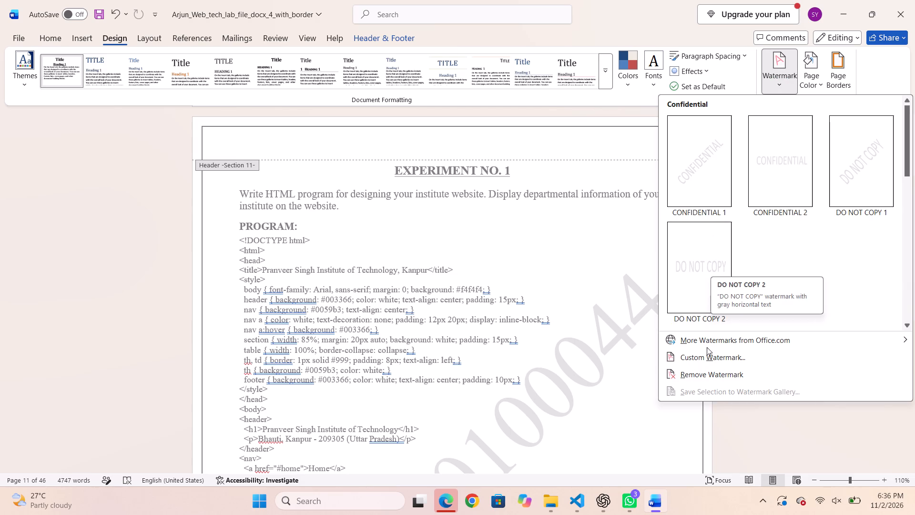
click(708, 379)
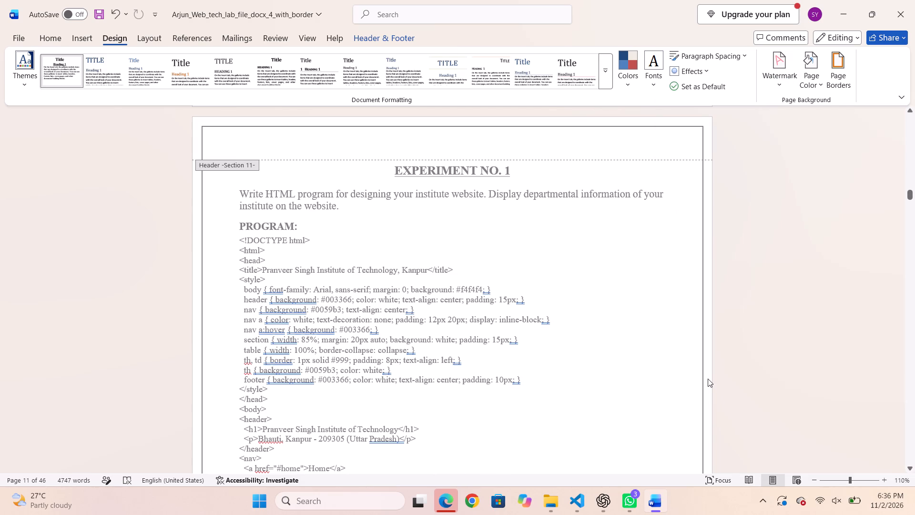
Add a custom diagonal, semitransparent text watermark with the replacement student roll number in Times New Roman, and check it on neighbouring pages.
click(777, 82)
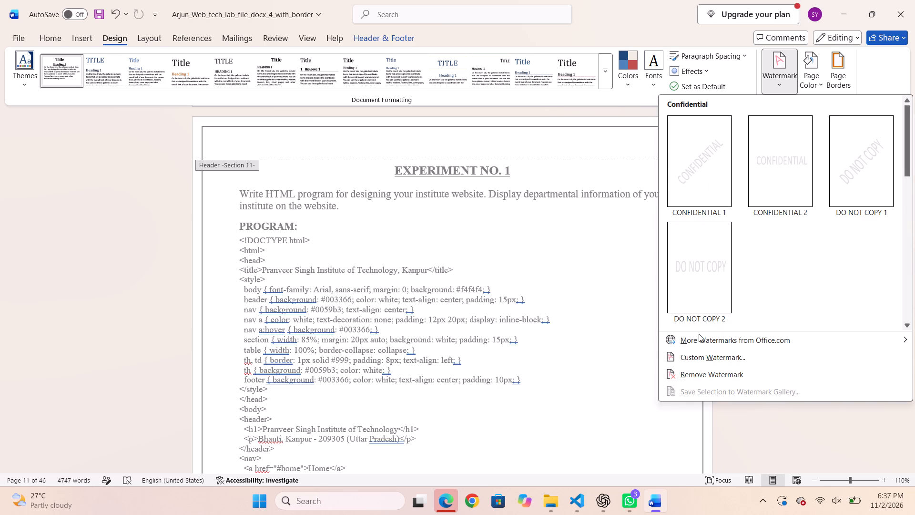
click(689, 361)
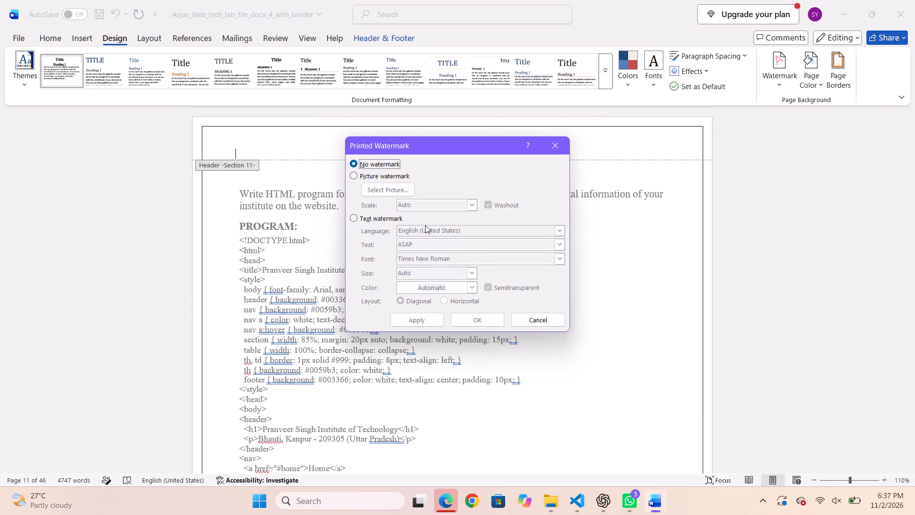
click(366, 215)
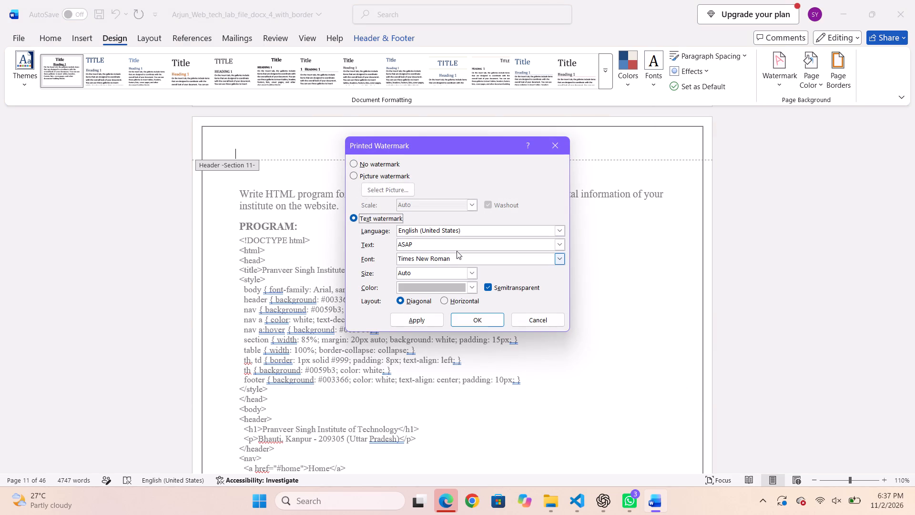
drag(449, 240, 375, 242)
key(BackSpace)
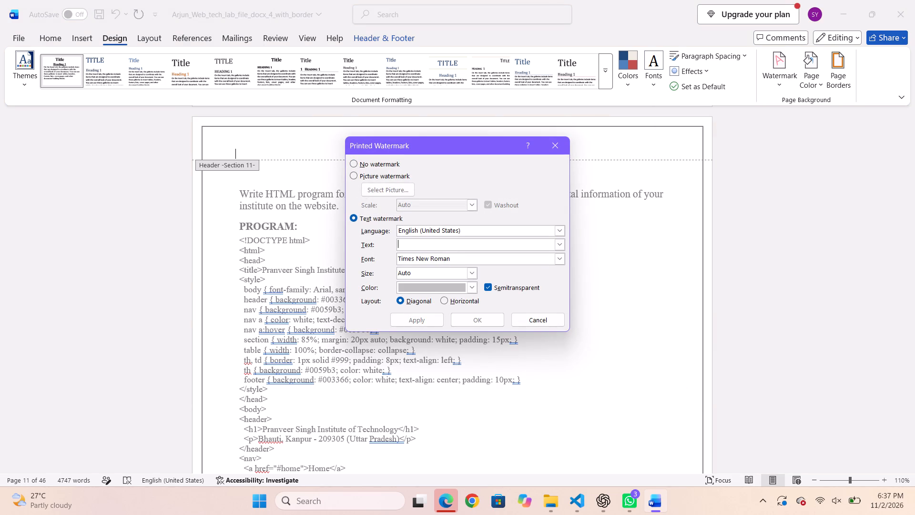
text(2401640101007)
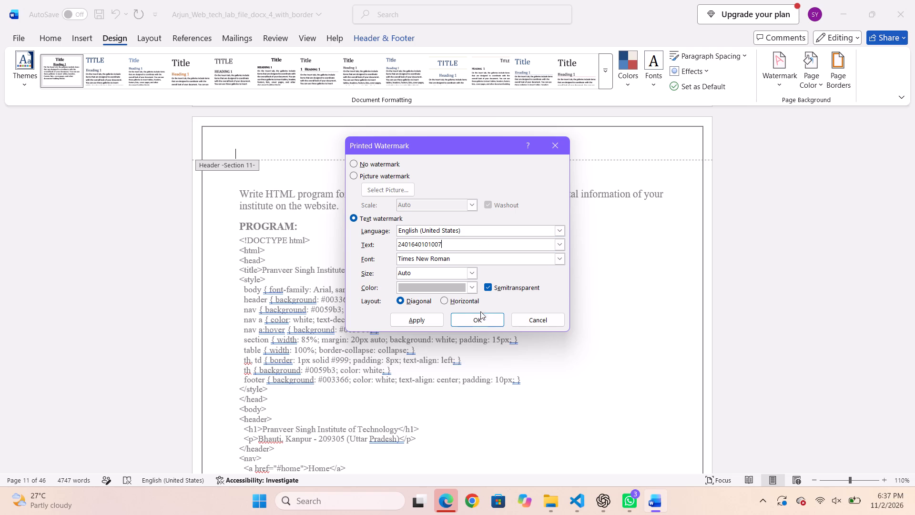
click(477, 320)
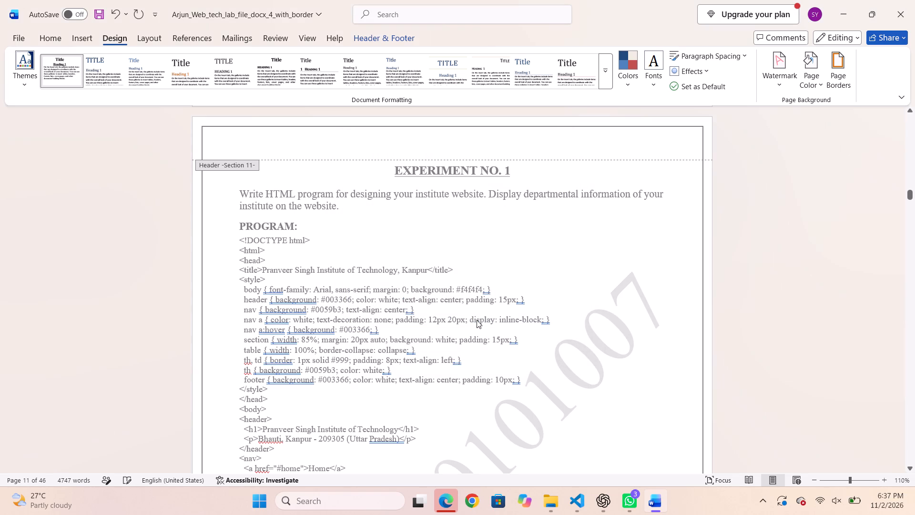
scroll(494, 288, up, 4)
scroll(494, 288, down, 1)
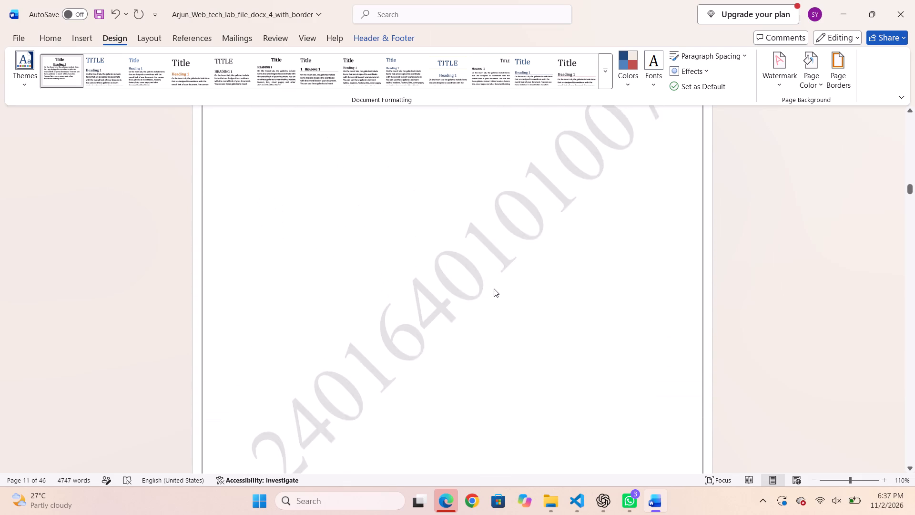
scroll(494, 288, down, 1)
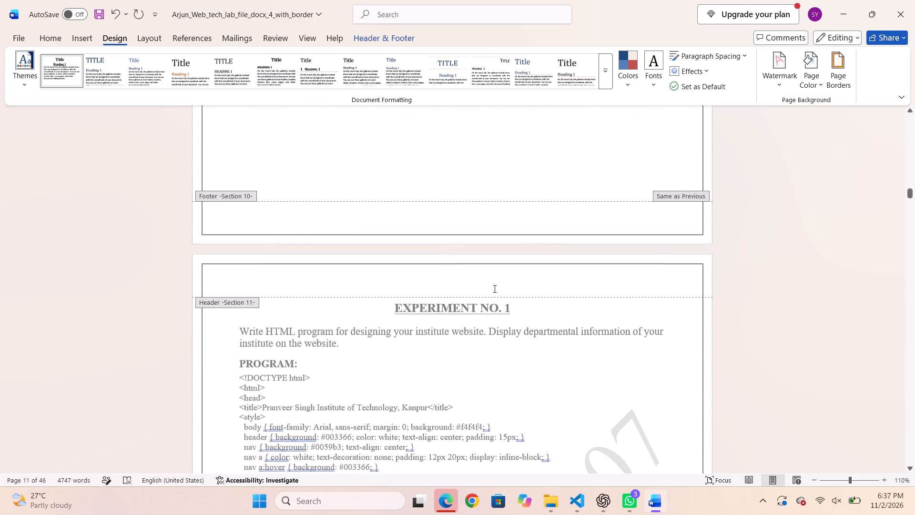
Leave header editing and examine the watermark on the pages from the cover through the index to Experiment No. 1.
double_click(375, 316)
scroll(355, 335, up, 2)
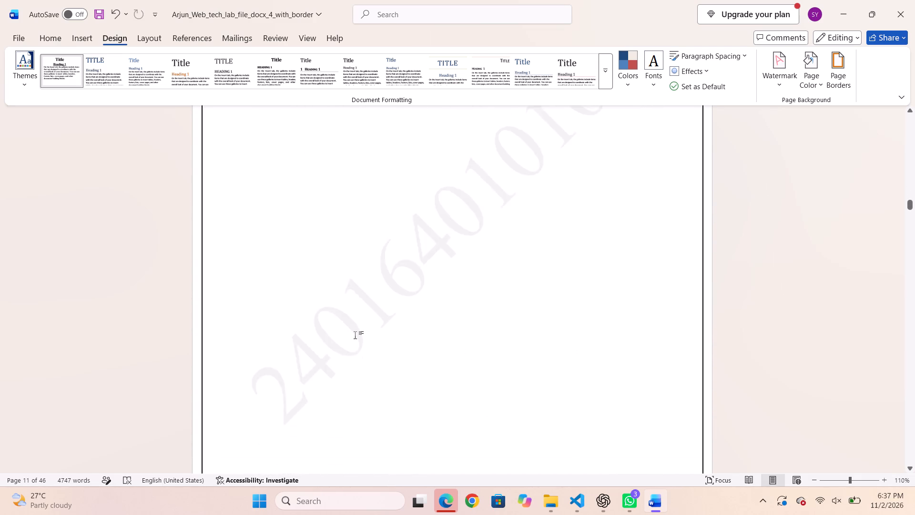
scroll(355, 335, up, 10)
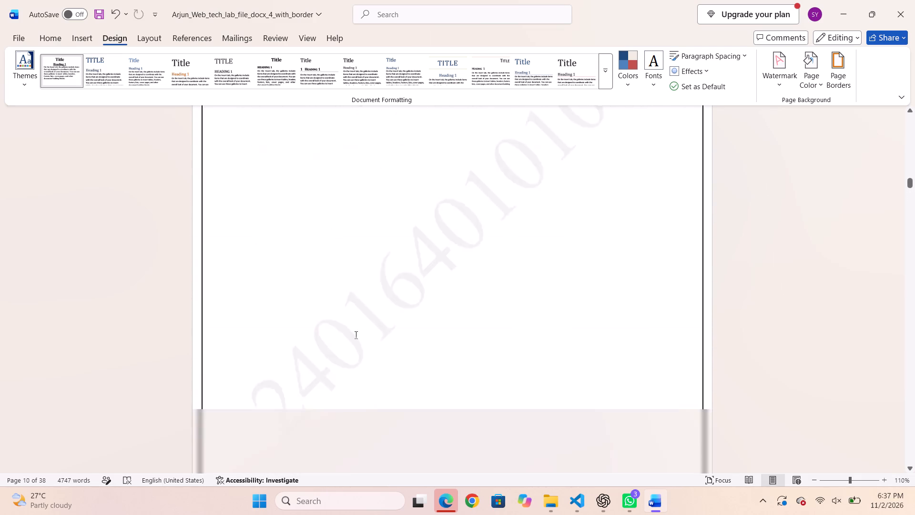
scroll(355, 335, up, 16)
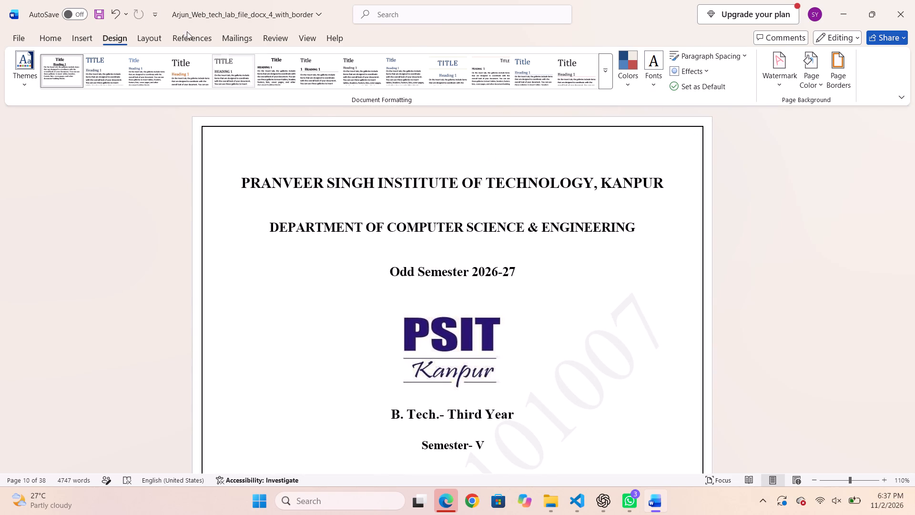
click(145, 41)
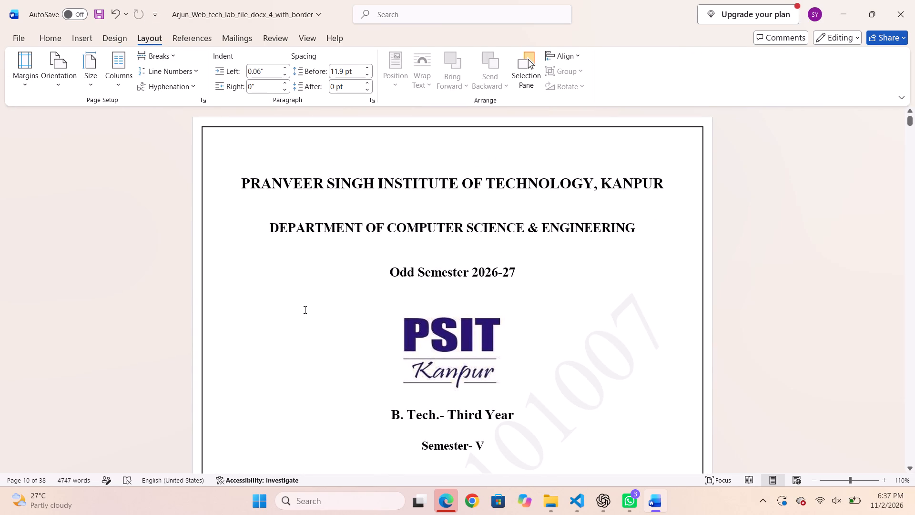
scroll(304, 309, down, 11)
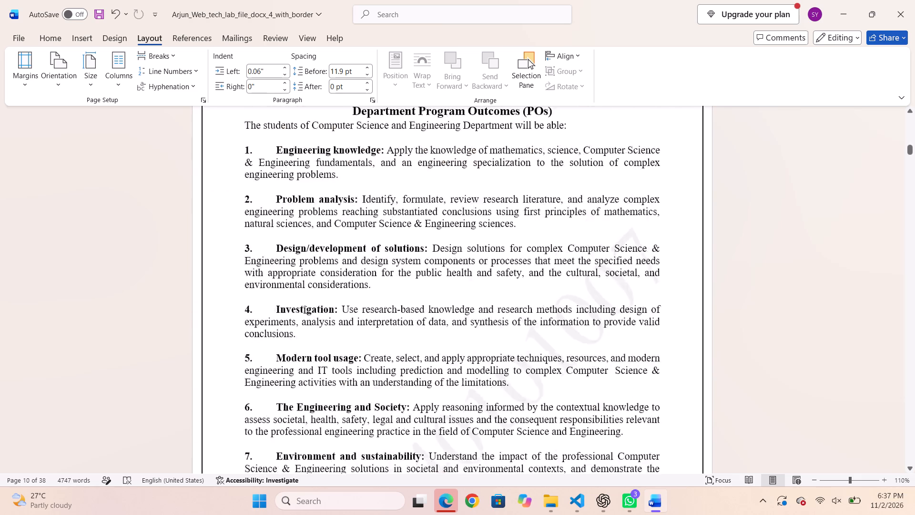
scroll(304, 309, down, 9)
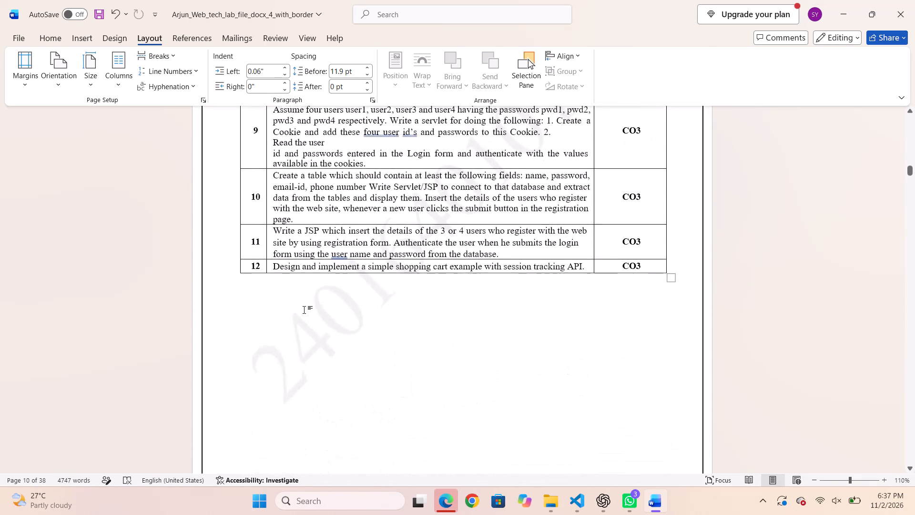
scroll(304, 309, down, 2)
scroll(304, 309, up, 1)
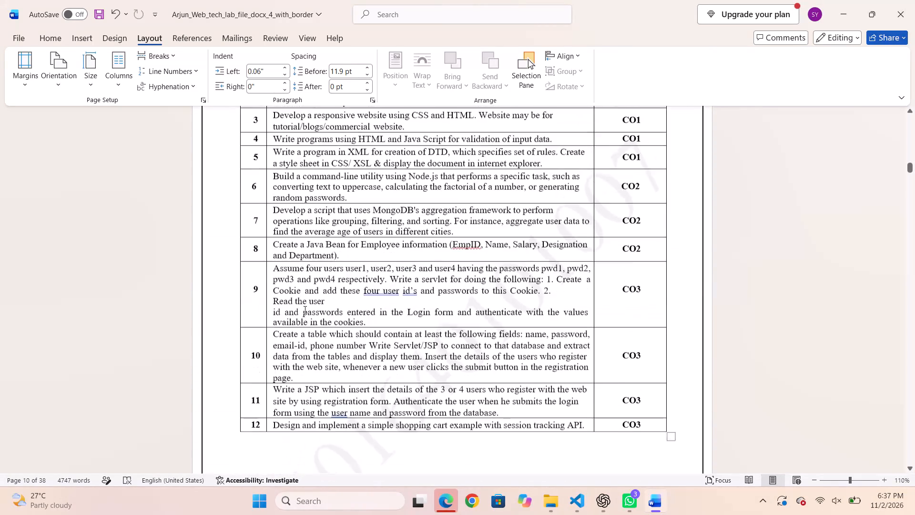
scroll(304, 309, down, 5)
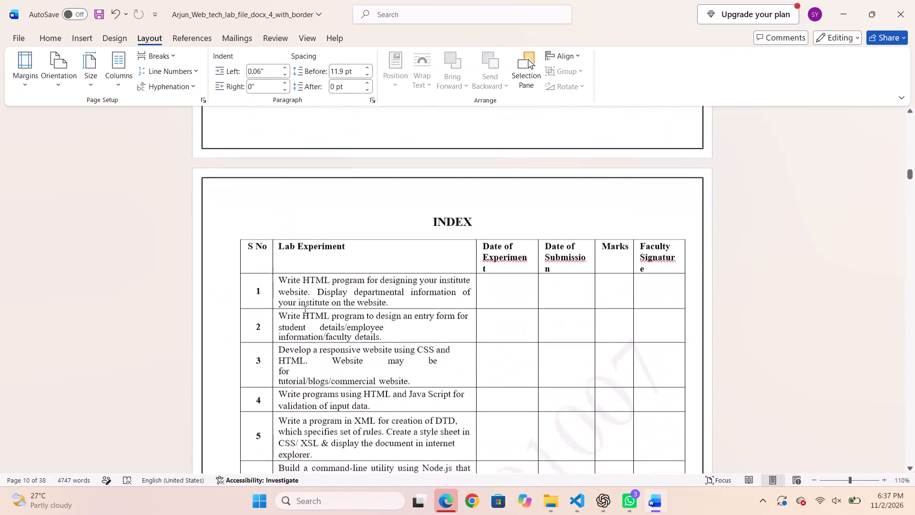
scroll(304, 309, down, 9)
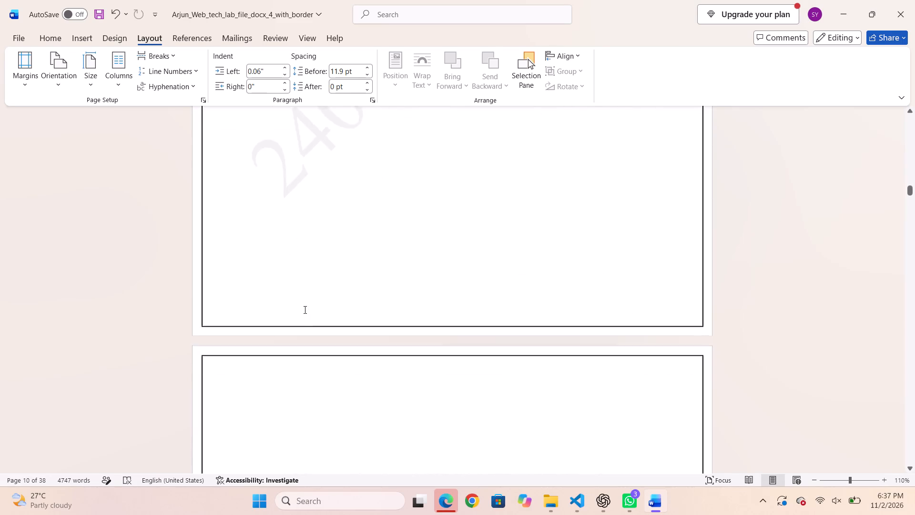
scroll(304, 309, down, 8)
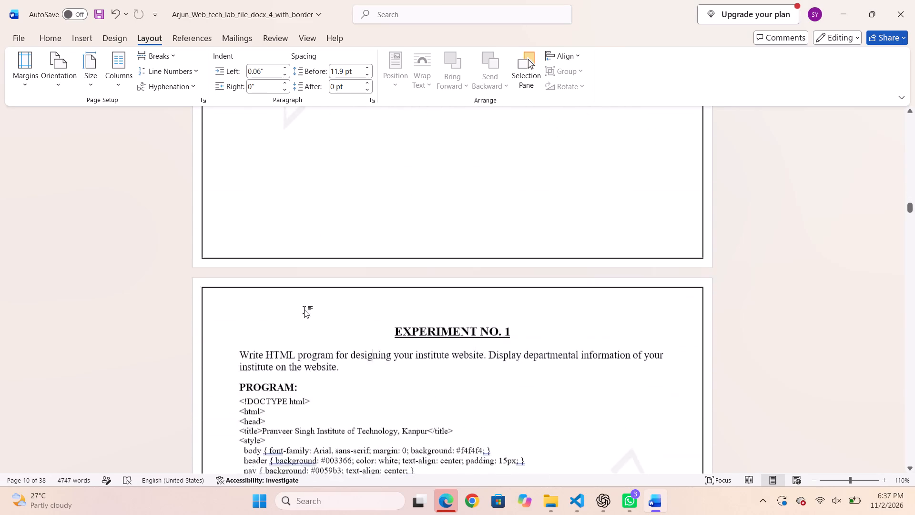
scroll(304, 309, down, 1)
Undo all the recent watermark, header-link and section-break changes, back to the document's last saved state.
key(ctrl+z)
key(ctrl+z)
key(ctrl+z)
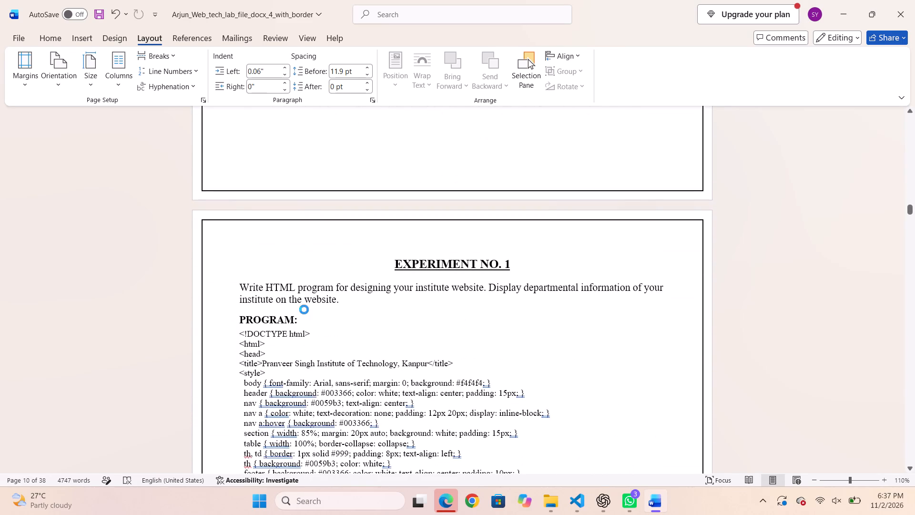
key(ctrl+z)
key(ctrl+z)
key(ctrl+z)
key(ctrl+z)
key(ctrl+z)
key(ctrl+z)
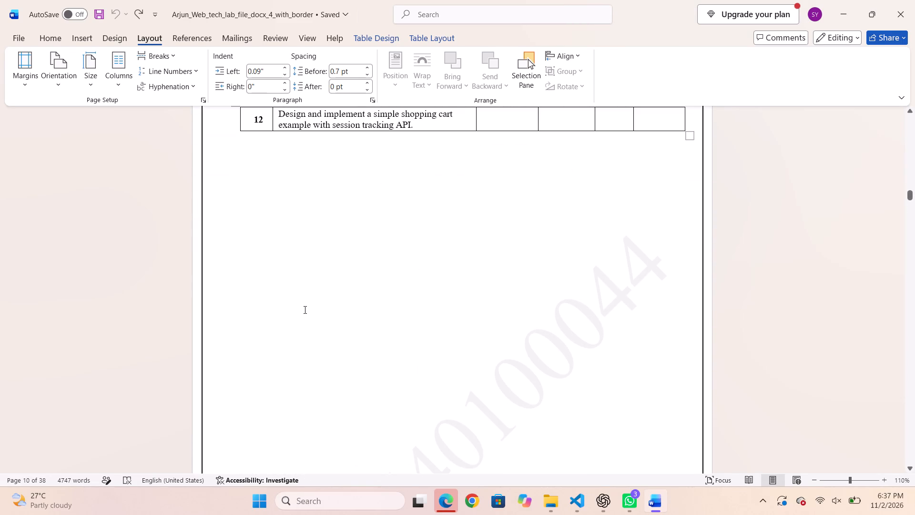
scroll(304, 309, up, 3)
key(ctrl+z)
key(ctrl+z)
key(ctrl+z)
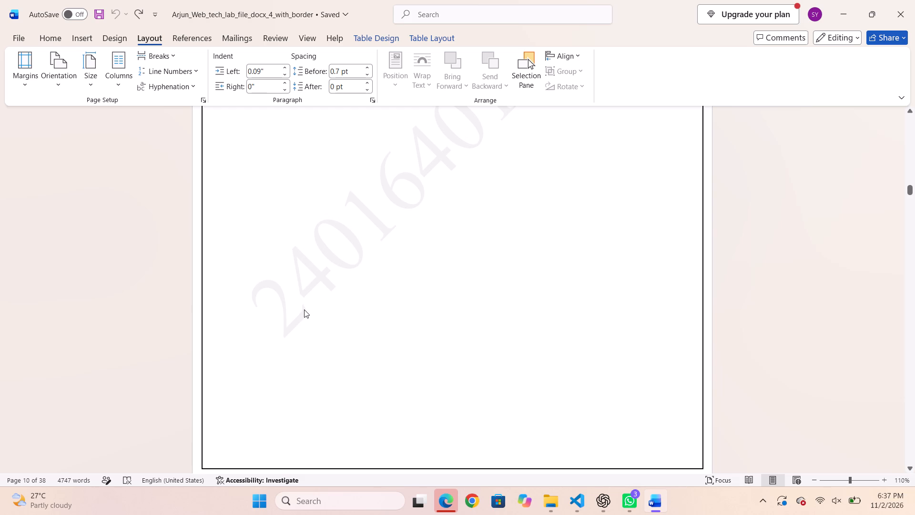
key(ctrl+z)
key(ctrl+z)
key(ctrl+z)
key(ctrl+z)
Try to delete the blank page between rows 11 and 12 of the index table.
scroll(384, 237, up, 4)
scroll(384, 237, down, 1)
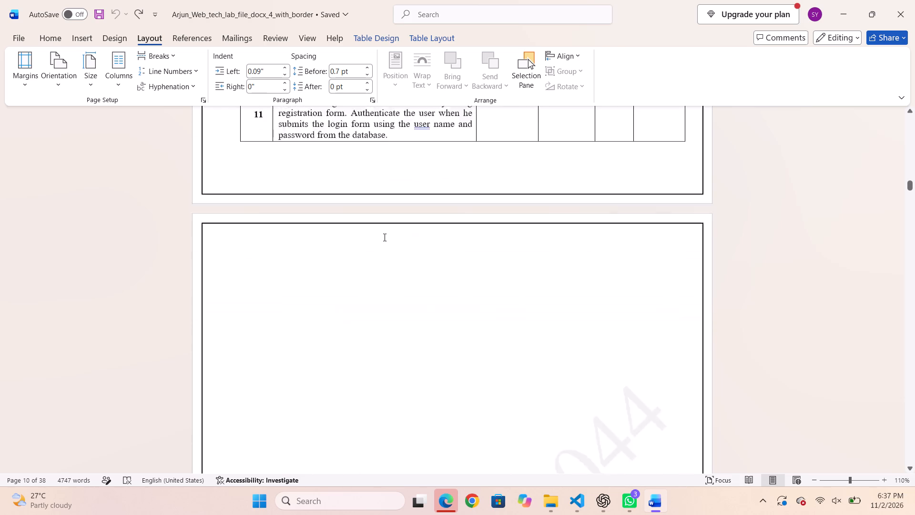
scroll(384, 237, down, 1)
click(384, 237)
key(Delete)
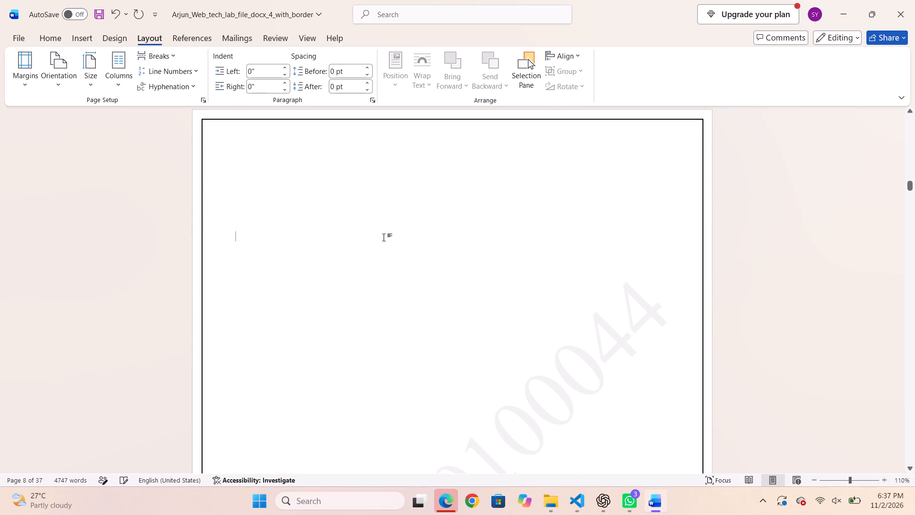
key(Delete)
key(Delete)
key(Delete)
key(Delete)
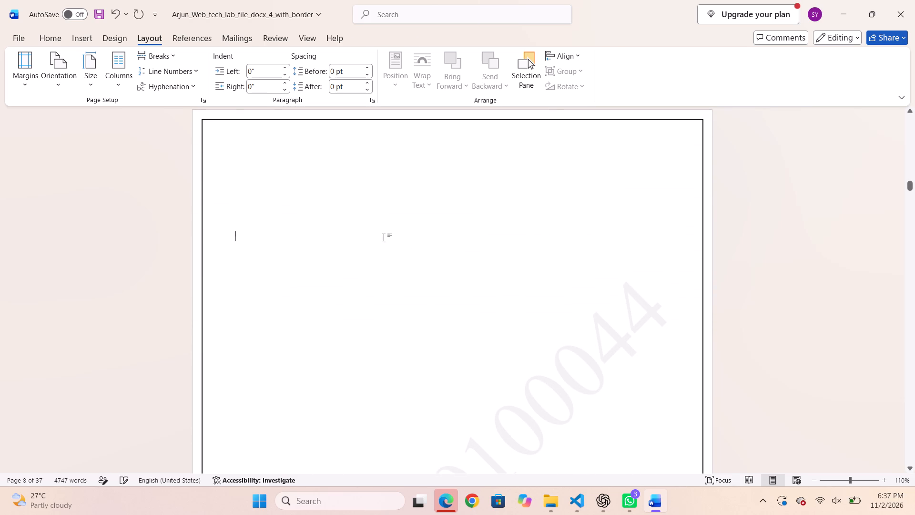
key(Delete)
key(Delete)
key(Delete)
key(Delete)
key(Delete)
key(Delete)
key(Delete)
right_click(384, 237)
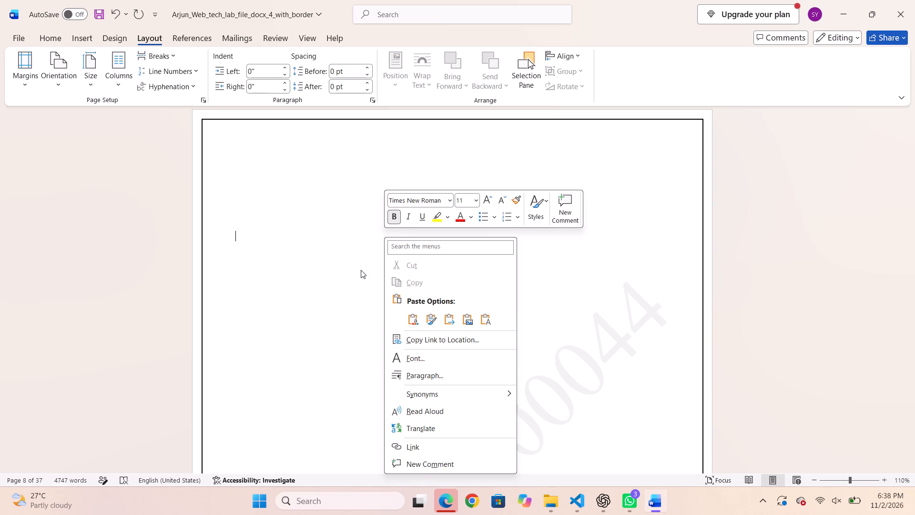
click(297, 243)
Move the separate row 12 table up to the top of the blank page that follows row 11.
scroll(297, 243, down, 4)
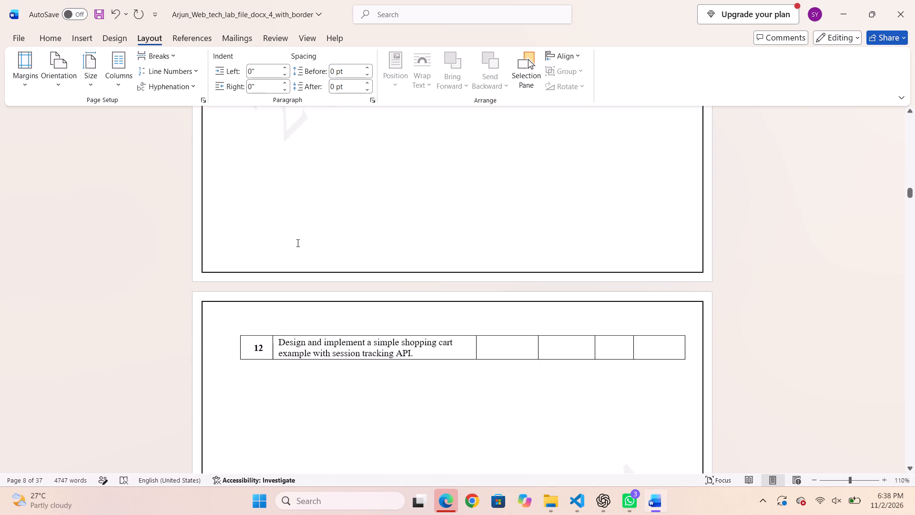
click(235, 340)
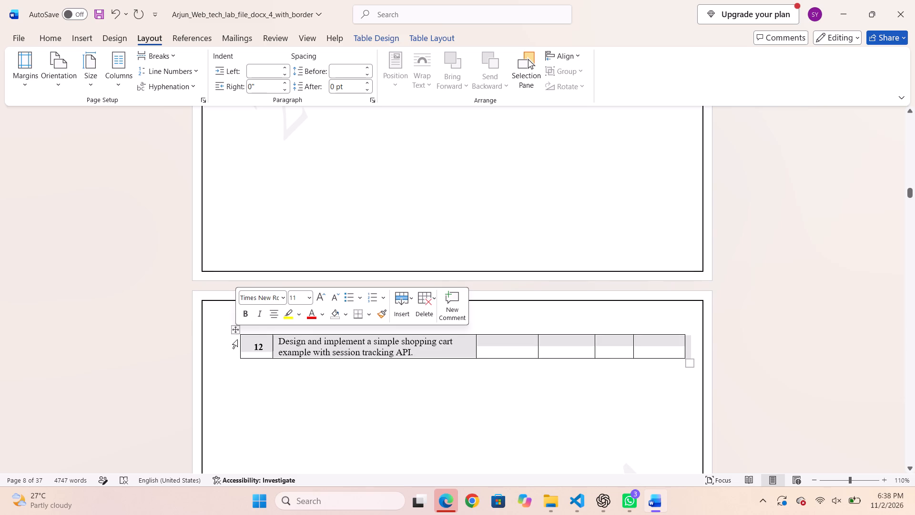
drag(236, 332, 224, 260)
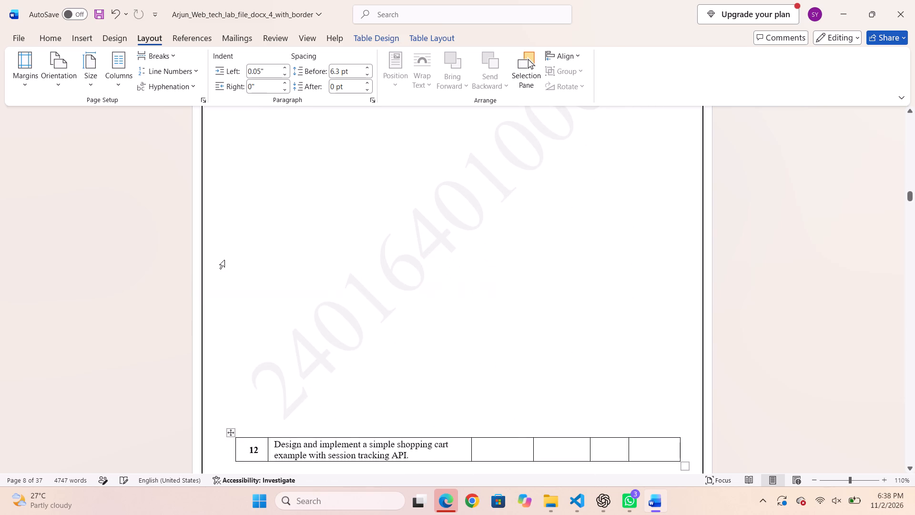
drag(230, 434, 208, 290)
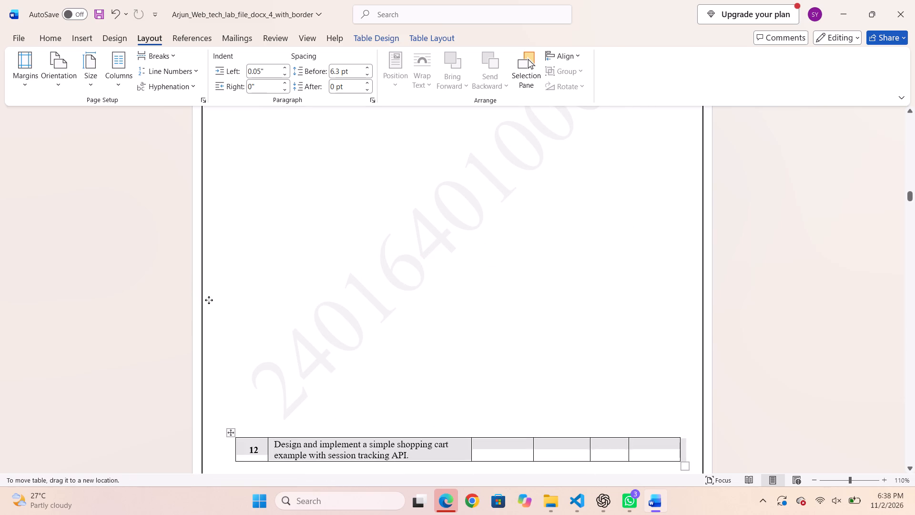
drag(208, 290, 207, 94)
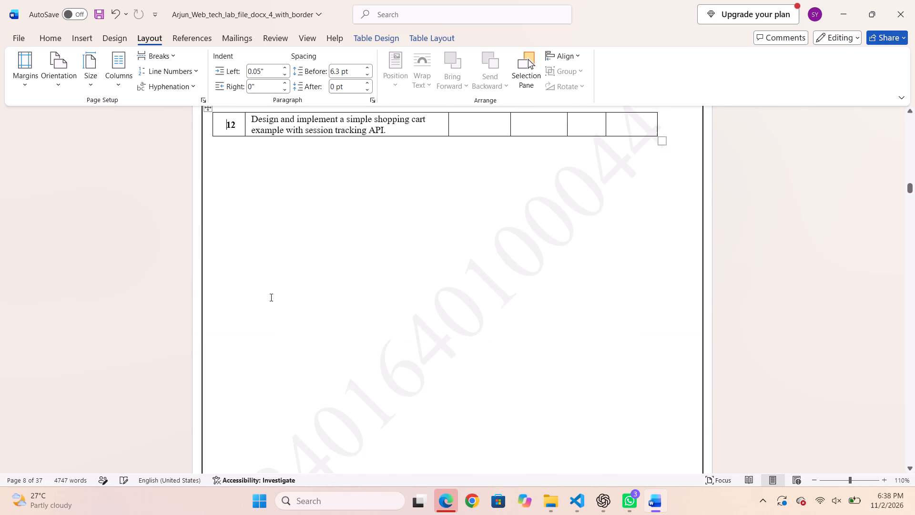
scroll(270, 306, up, 2)
drag(210, 368, 211, 239)
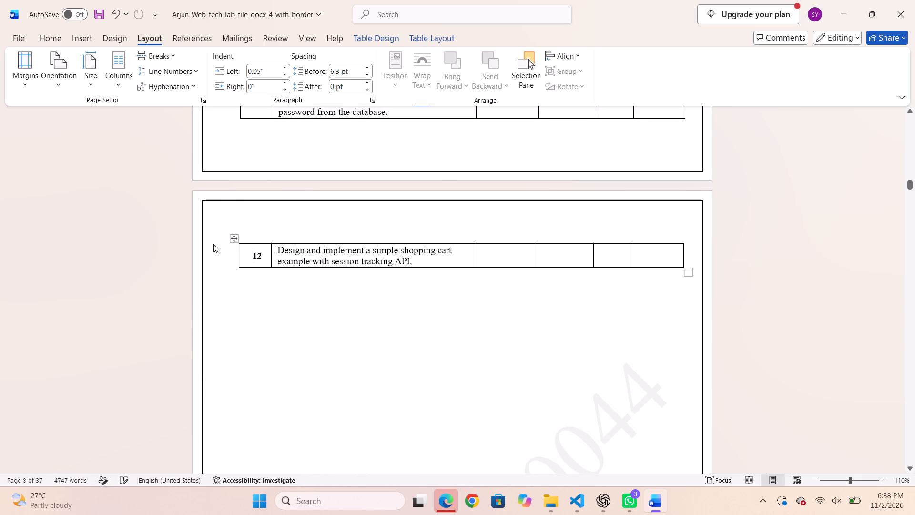
Delete the empty page left between row 12 of the index and Experiment No. 1.
scroll(310, 365, down, 7)
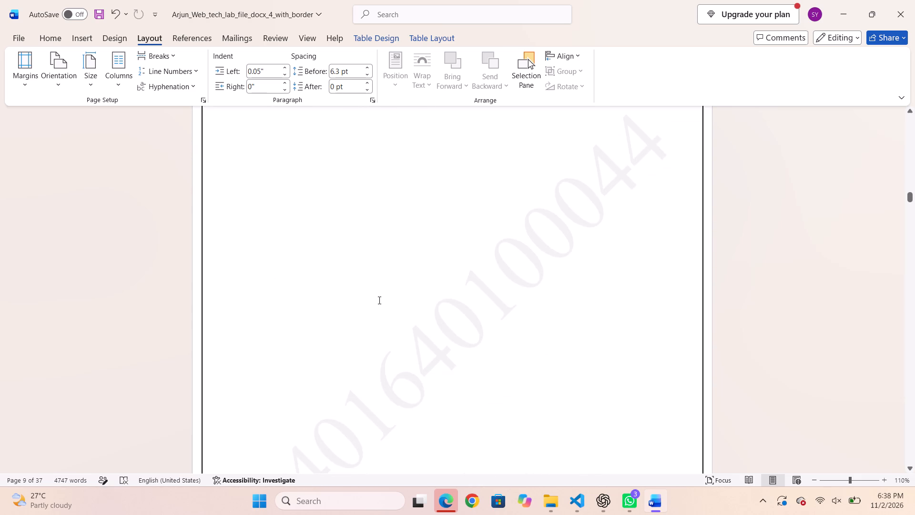
click(378, 300)
key(Delete)
Move the row 12 table up onto the index page, directly beneath row 11.
scroll(378, 300, up, 1)
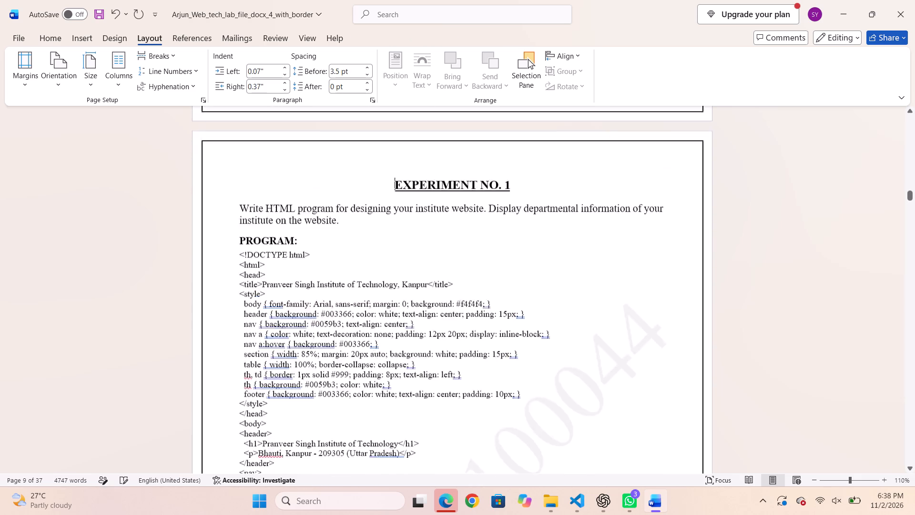
scroll(378, 300, up, 6)
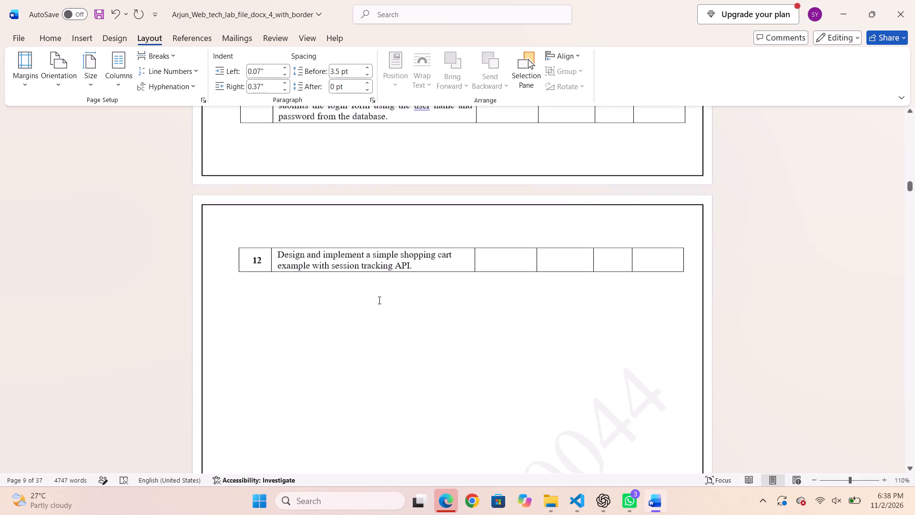
scroll(378, 300, up, 1)
drag(270, 298, 262, 218)
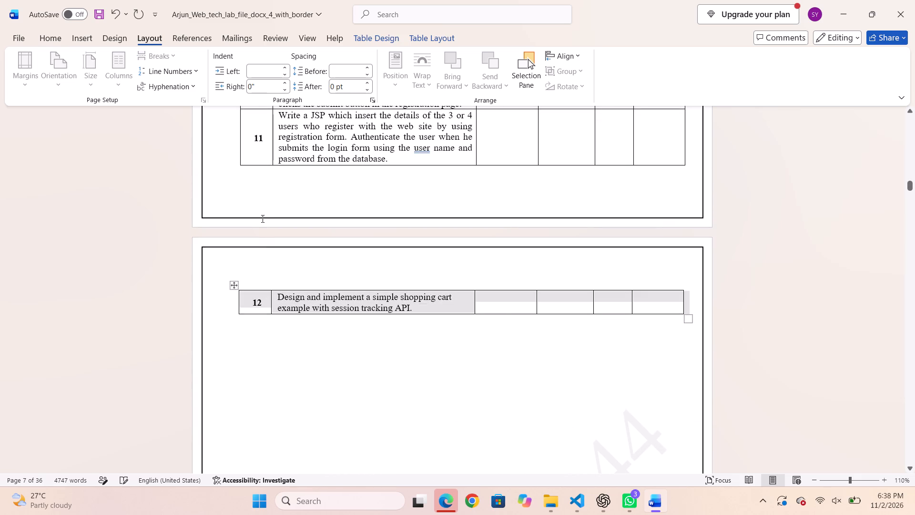
drag(262, 218, 251, 172)
drag(232, 286, 232, 163)
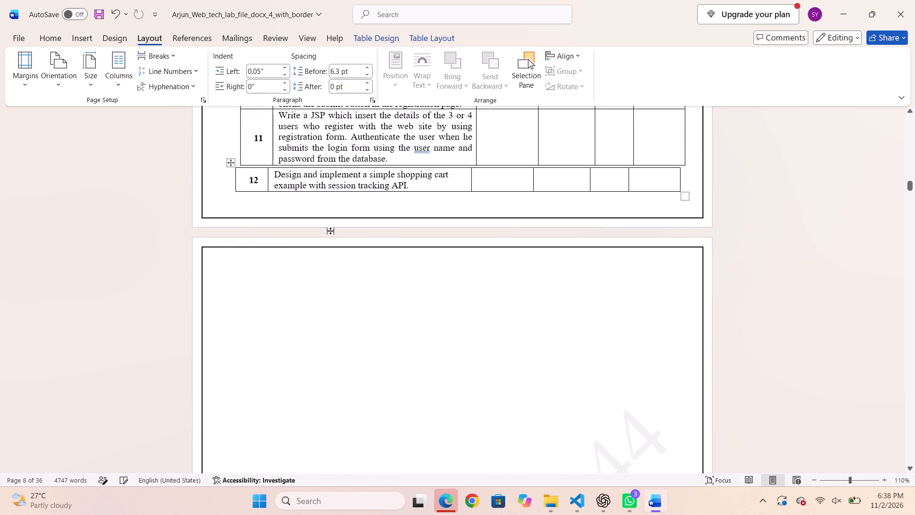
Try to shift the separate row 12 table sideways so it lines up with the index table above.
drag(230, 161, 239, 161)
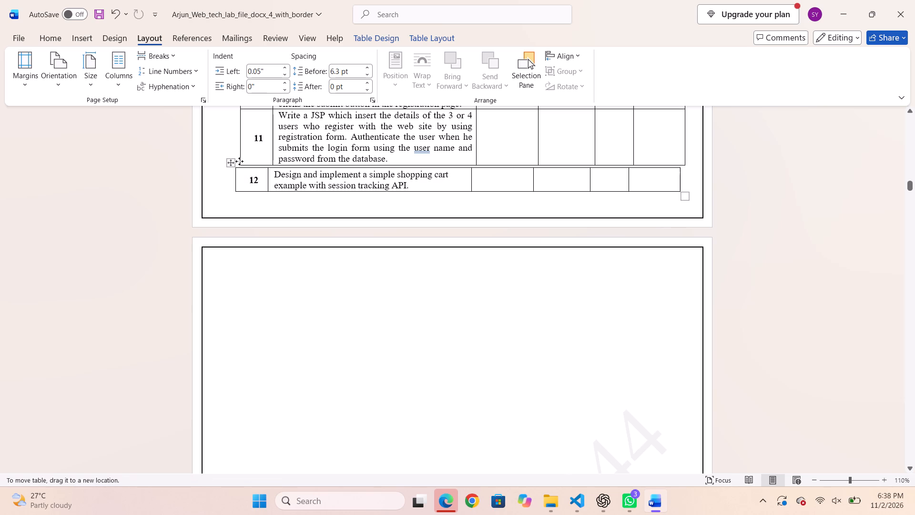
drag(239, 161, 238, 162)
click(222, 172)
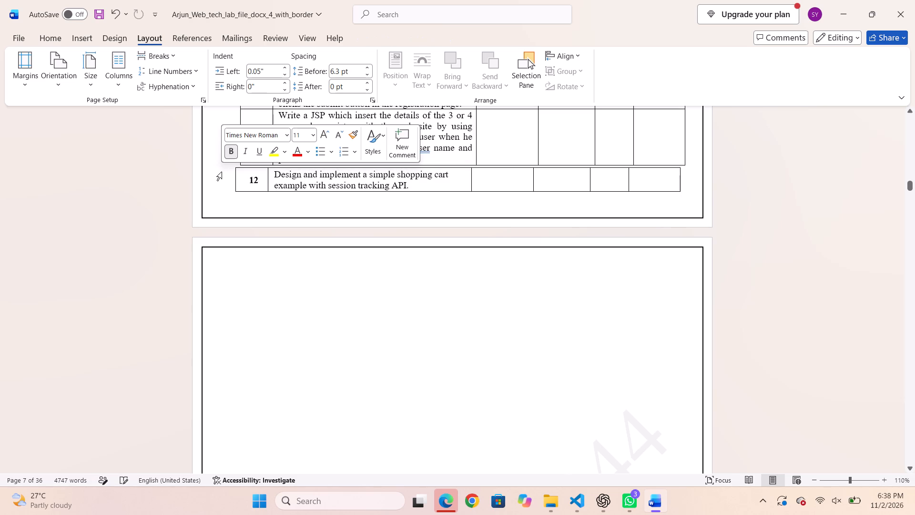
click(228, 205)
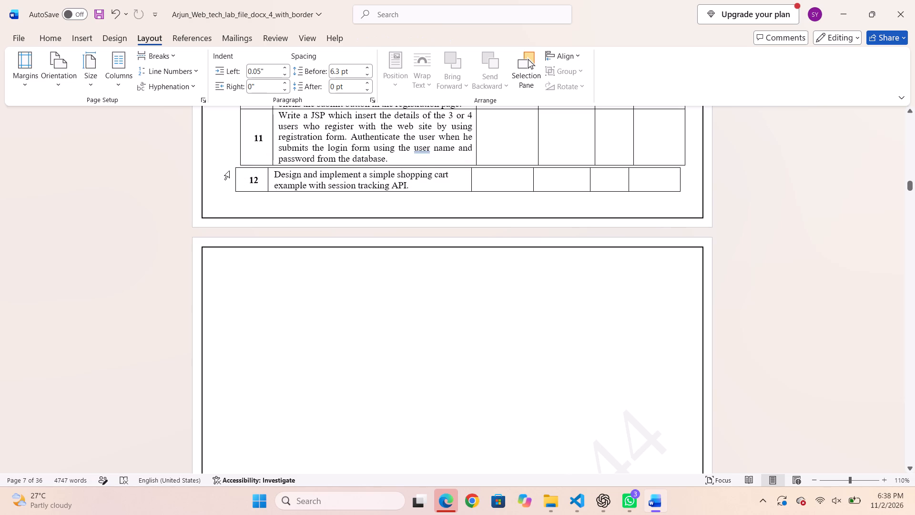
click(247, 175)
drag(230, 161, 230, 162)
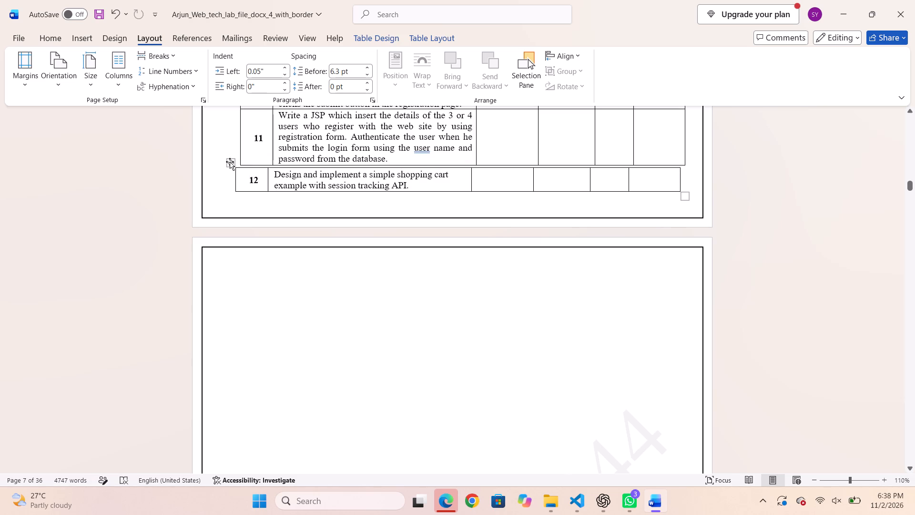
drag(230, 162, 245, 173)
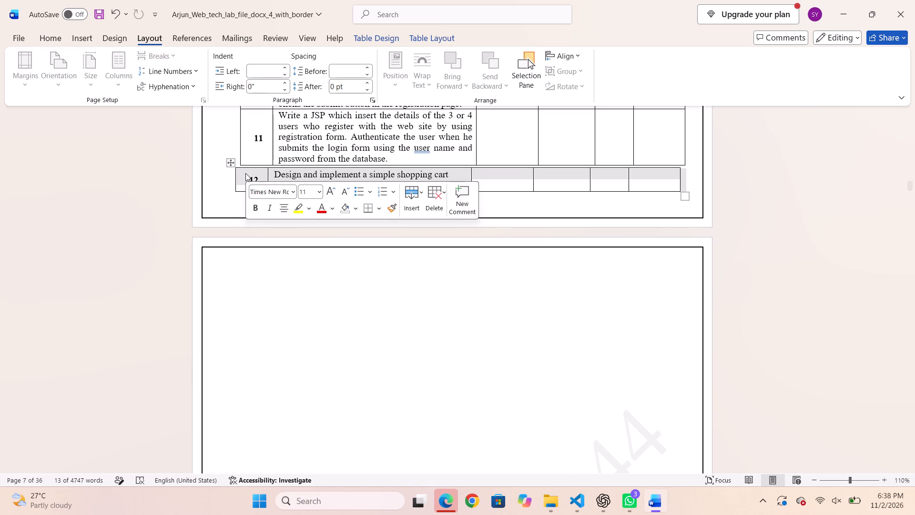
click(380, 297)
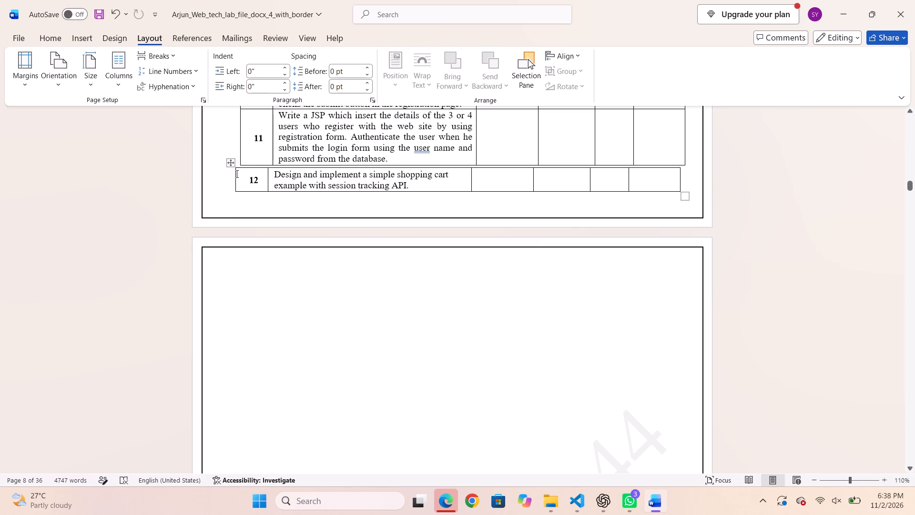
Adjust the outer left and right borders of the row 12 table to line up with row 11 above.
drag(235, 174, 238, 174)
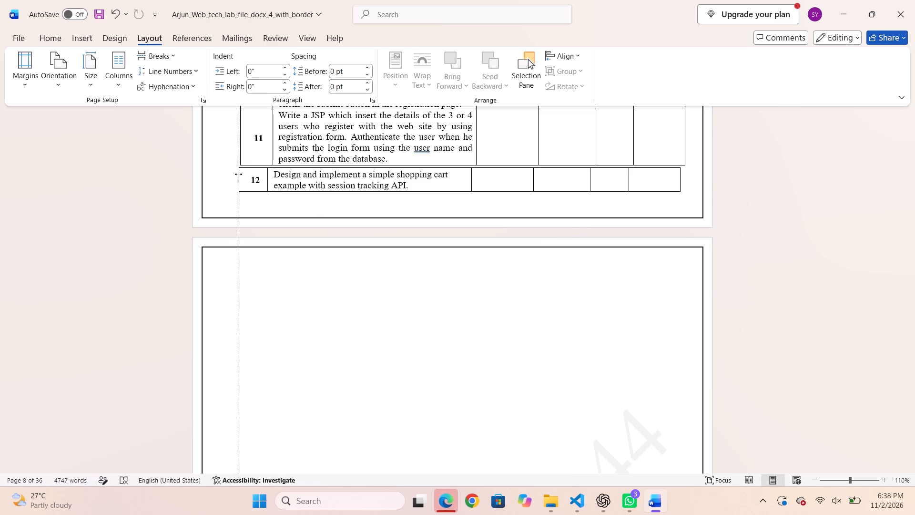
drag(238, 174, 243, 175)
drag(243, 175, 241, 175)
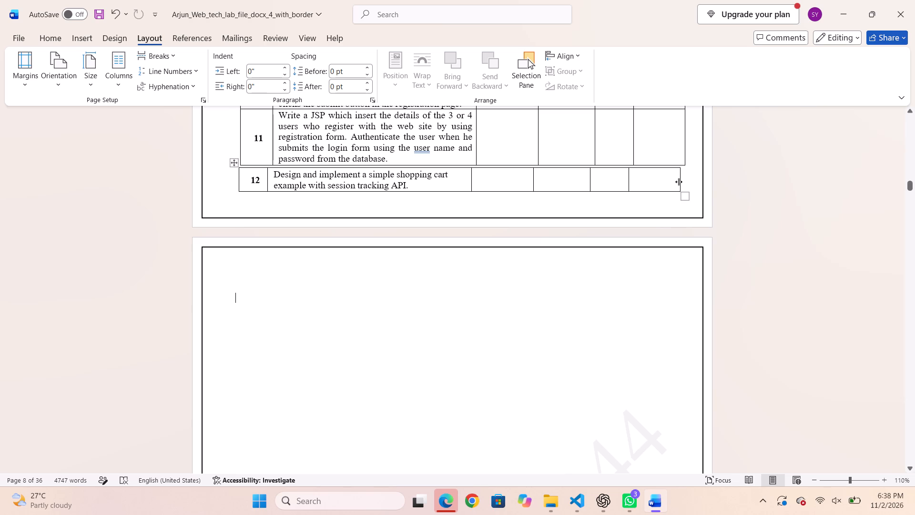
drag(679, 182, 685, 181)
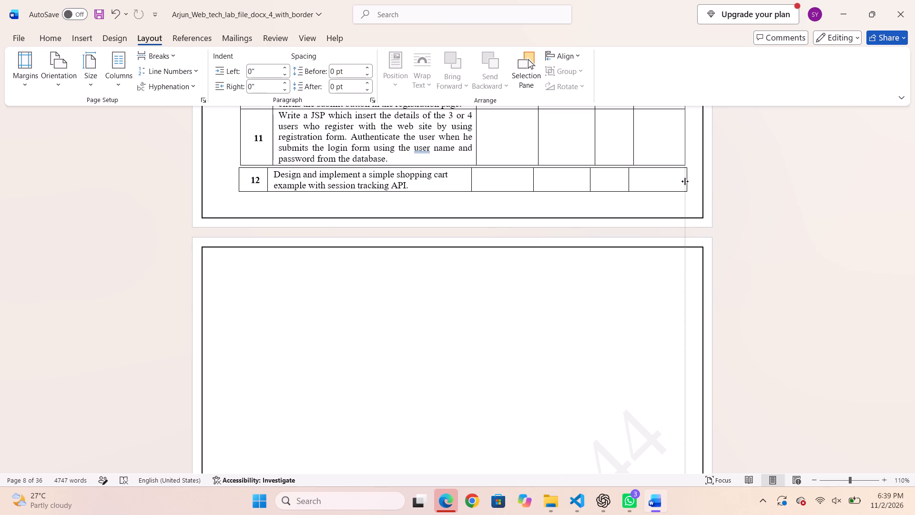
drag(685, 181, 685, 181)
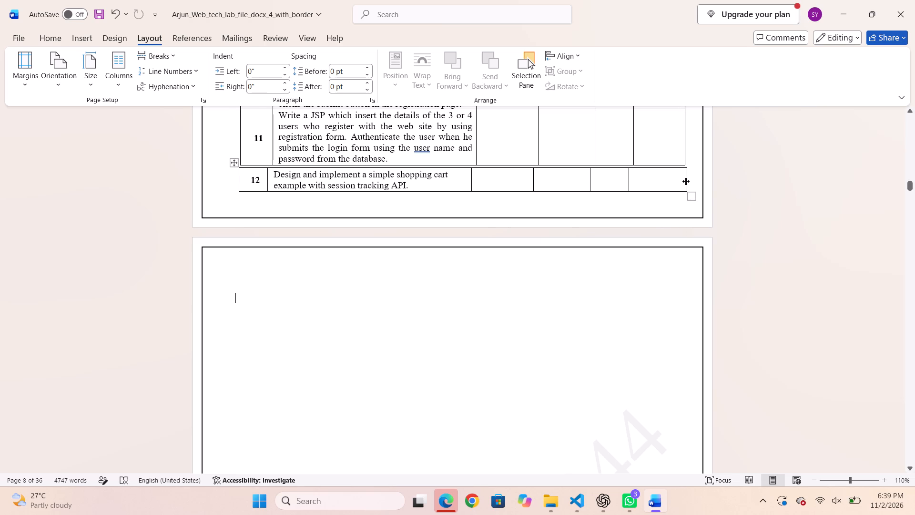
click(686, 181)
click(679, 255)
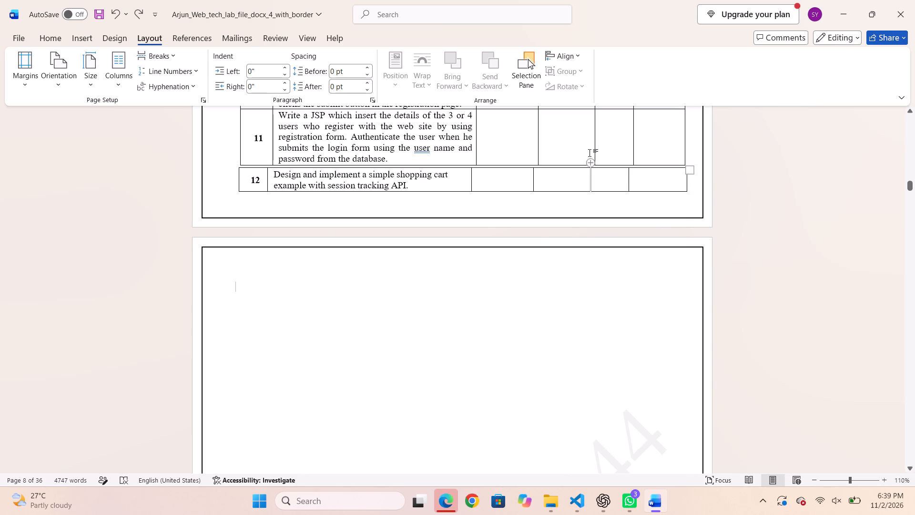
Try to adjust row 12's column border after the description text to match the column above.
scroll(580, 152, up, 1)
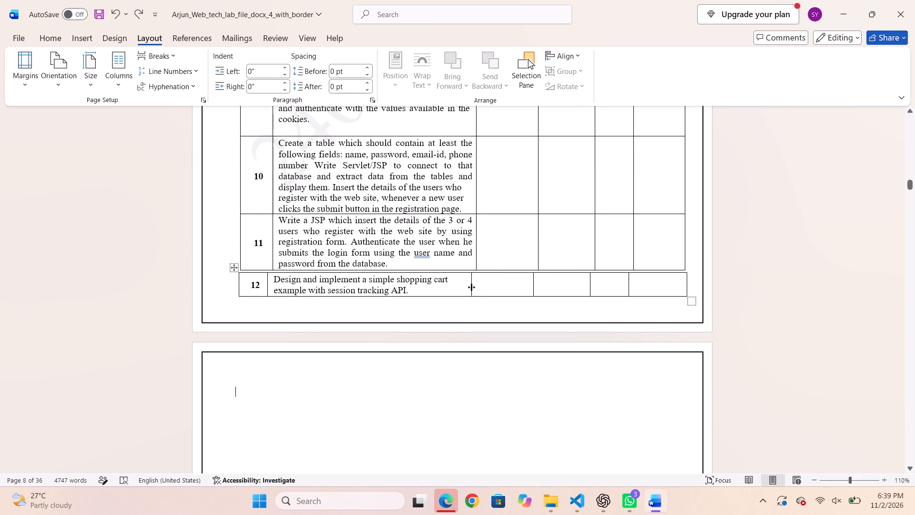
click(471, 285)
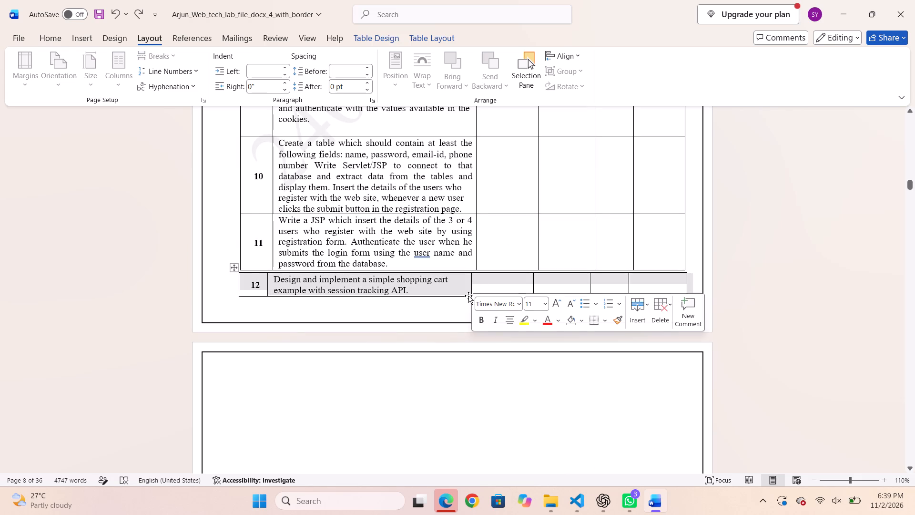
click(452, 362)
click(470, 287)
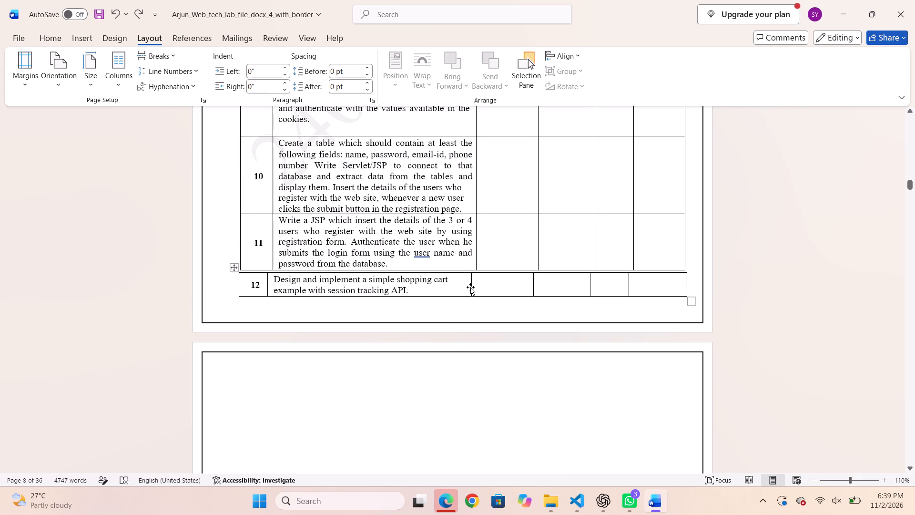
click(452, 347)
Insert a Next Page section break with the cursor at the end of row 12's description in the index.
click(411, 290)
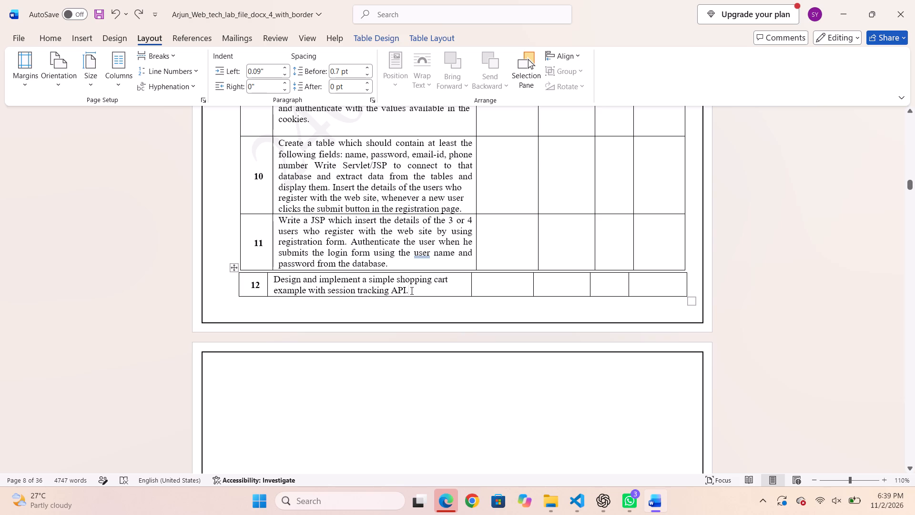
scroll(411, 290, up, 3)
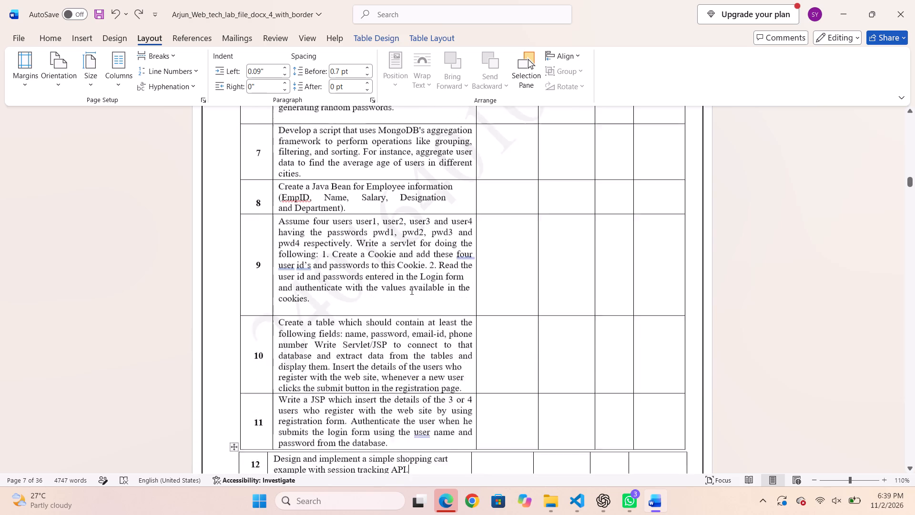
scroll(411, 290, up, 1)
scroll(411, 290, down, 3)
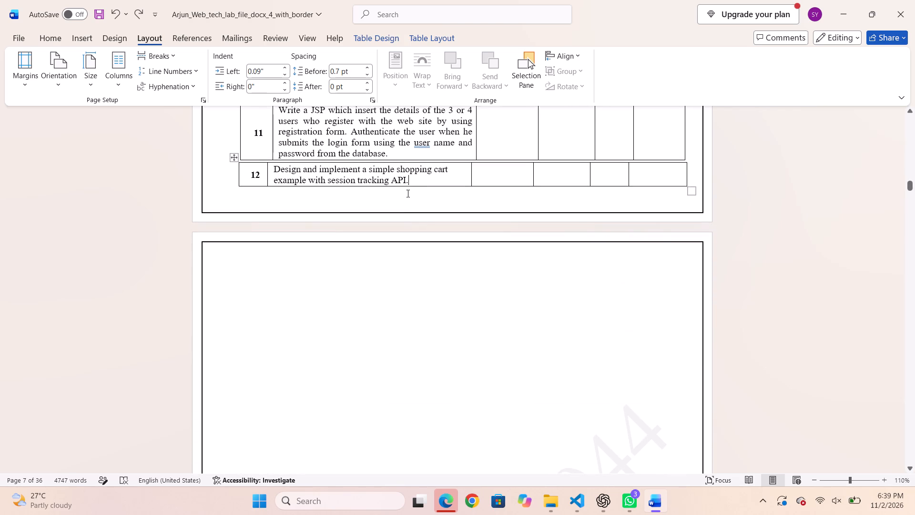
click(413, 181)
right_click(413, 181)
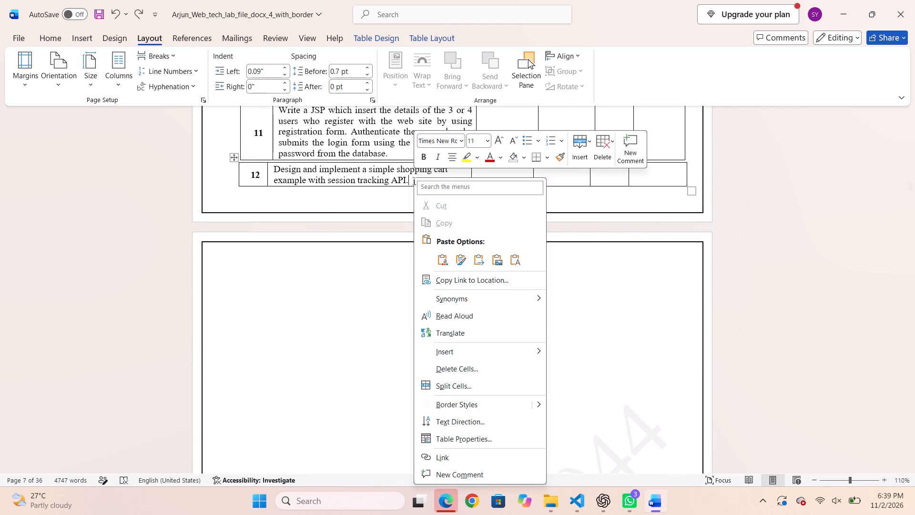
click(163, 54)
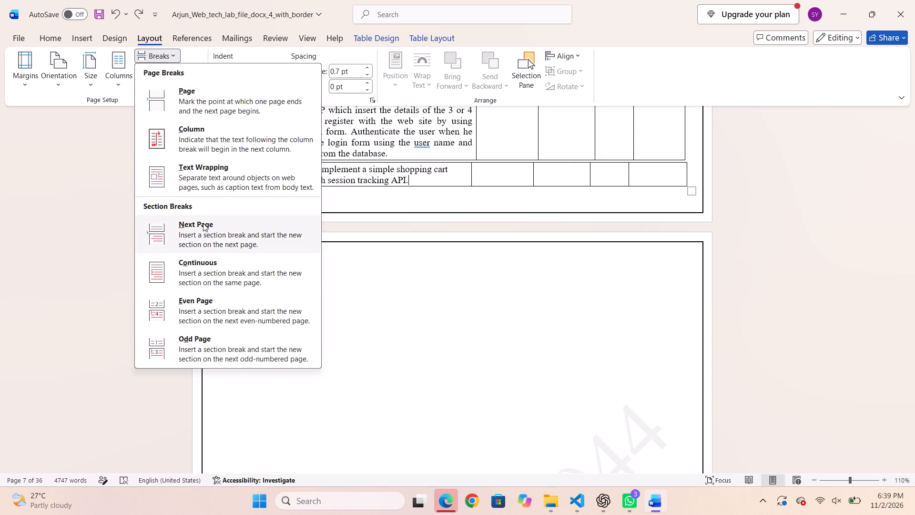
click(203, 223)
Remove the roll-number watermark from the blank page that follows the row 12 page.
scroll(379, 403, down, 1)
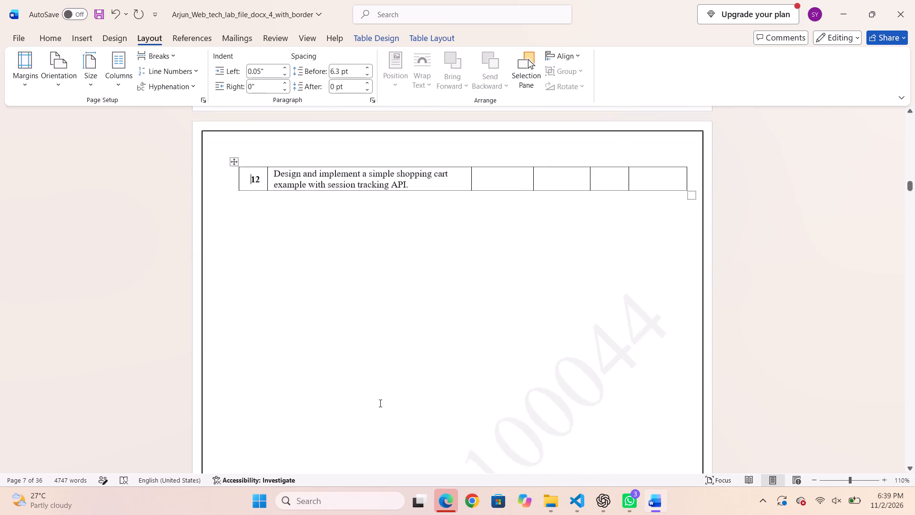
scroll(379, 403, down, 7)
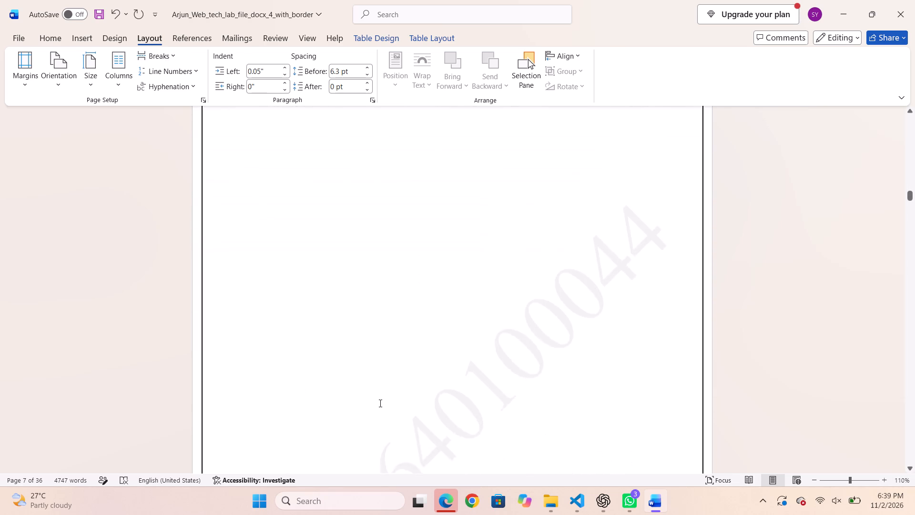
scroll(379, 403, down, 2)
scroll(340, 303, down, 2)
scroll(340, 303, up, 5)
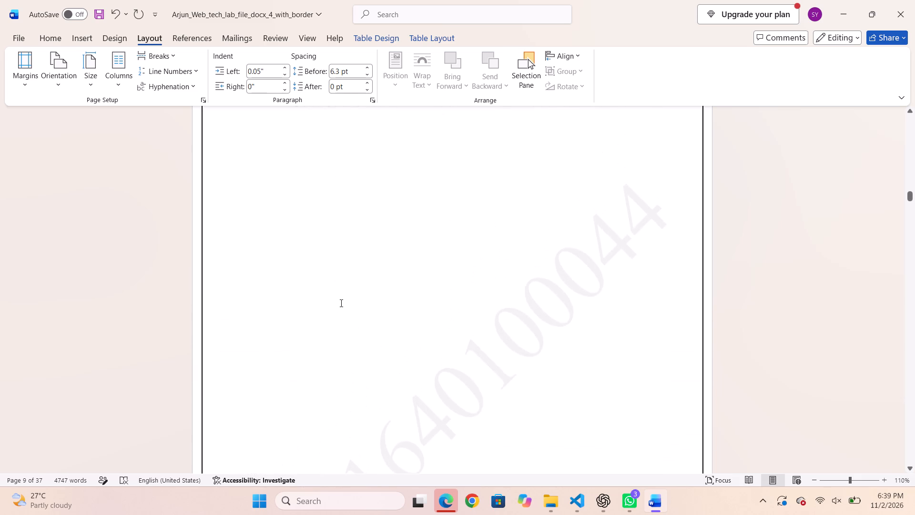
scroll(340, 303, up, 1)
click(340, 303)
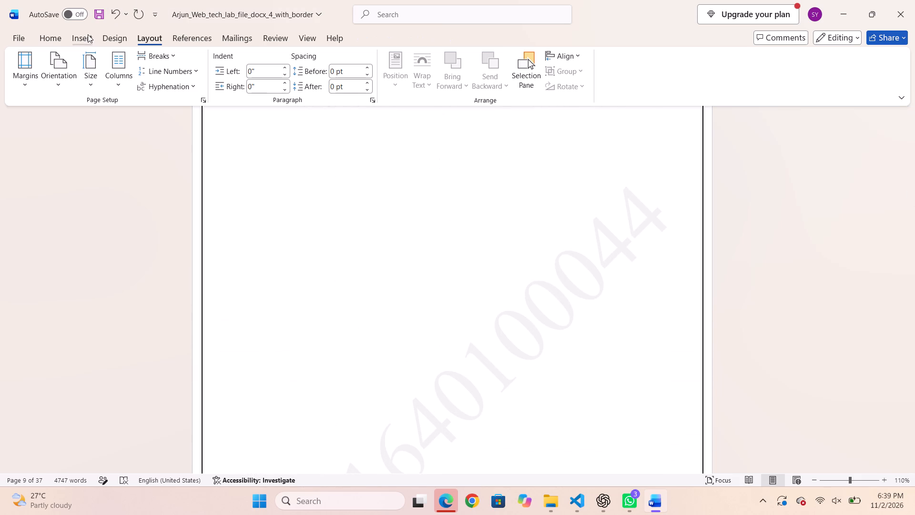
click(87, 35)
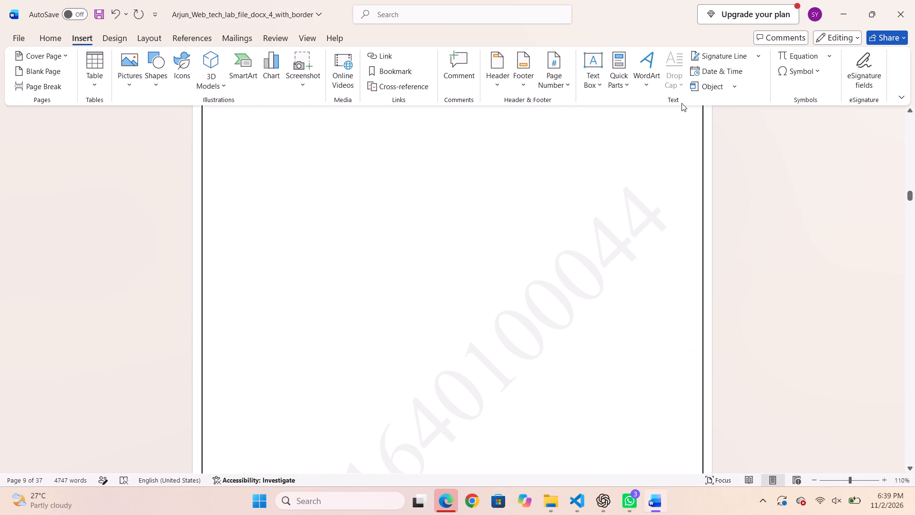
click(109, 40)
click(776, 75)
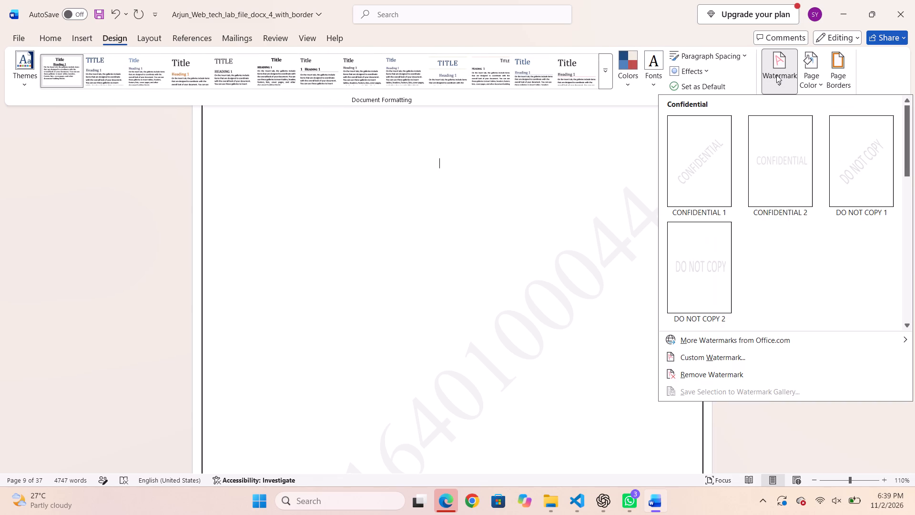
click(693, 374)
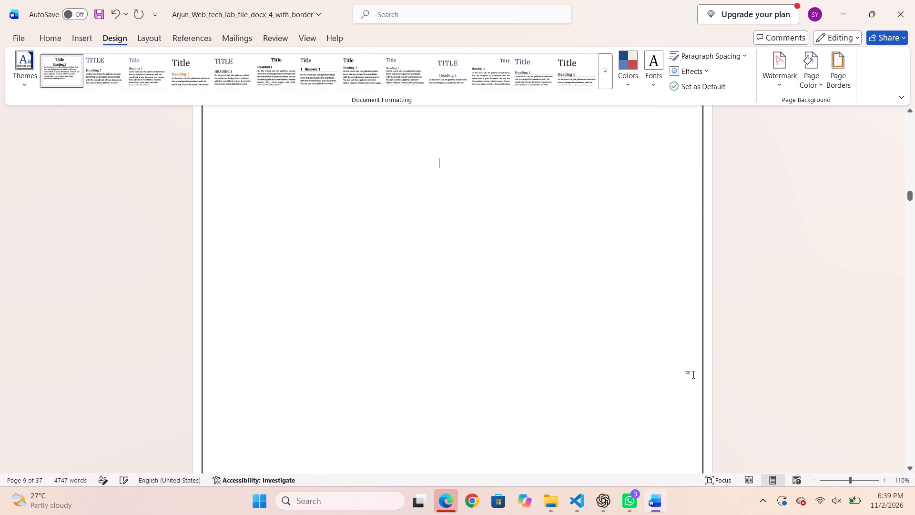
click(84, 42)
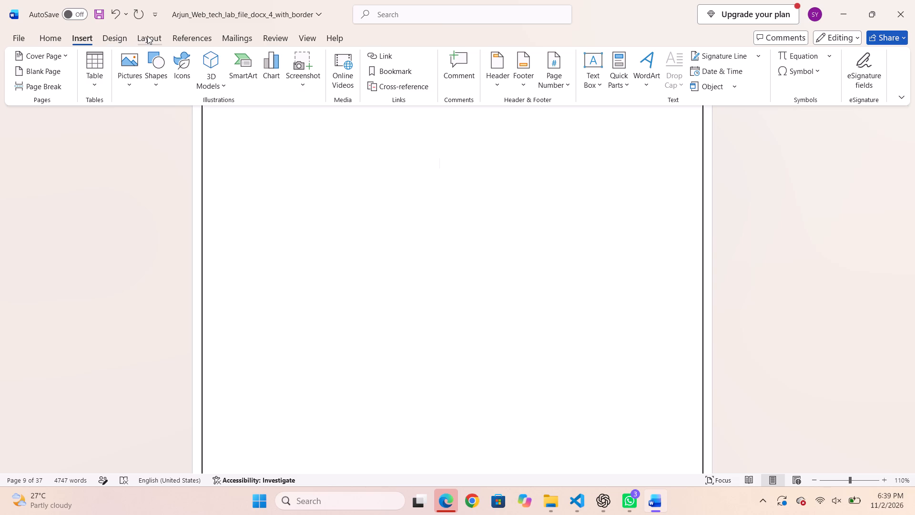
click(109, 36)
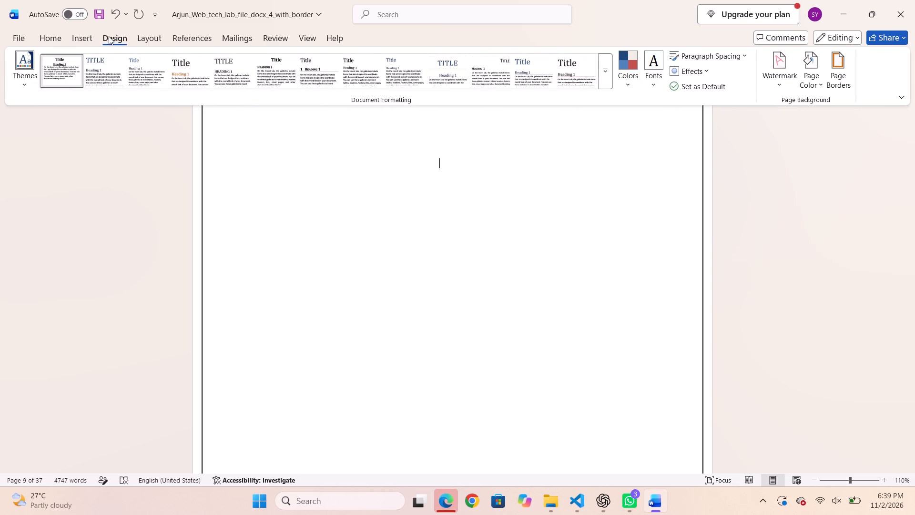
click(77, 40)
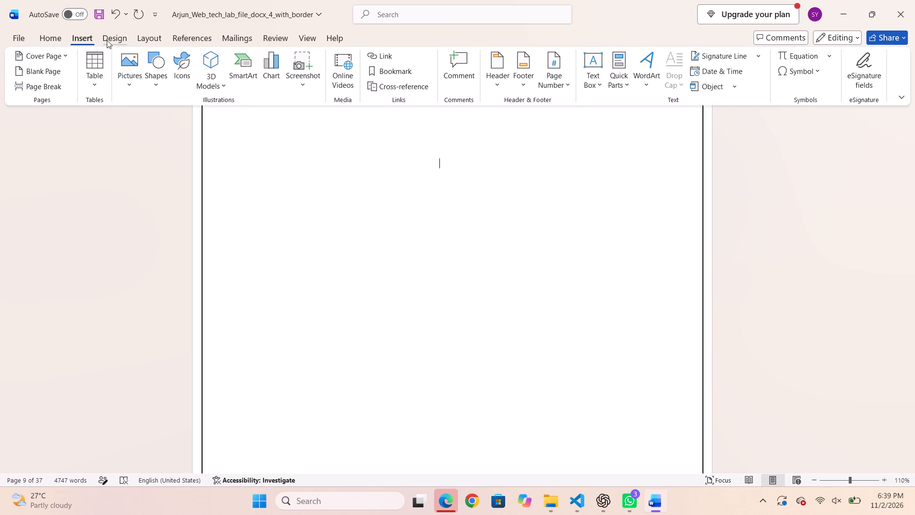
Unlink the Section 9 header on the blank page from the previous section and return to the document body.
scroll(282, 190, up, 1)
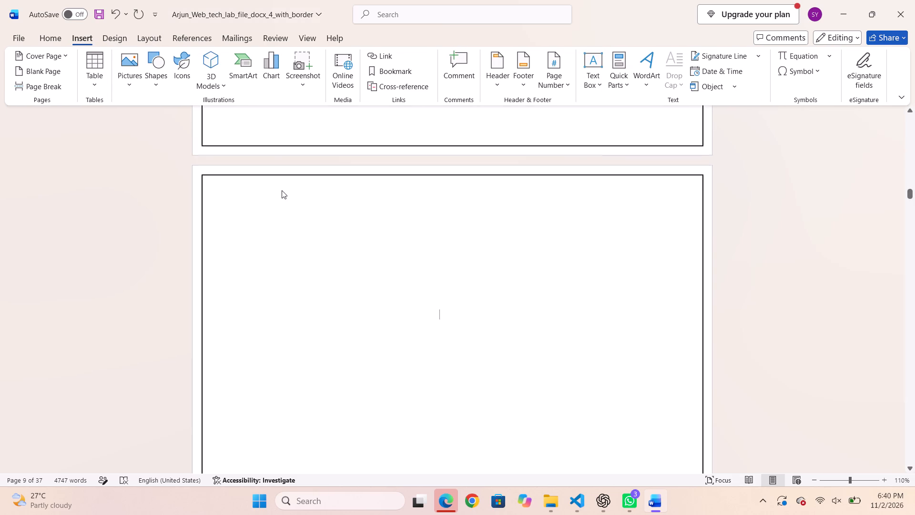
scroll(282, 190, up, 1)
double_click(269, 203)
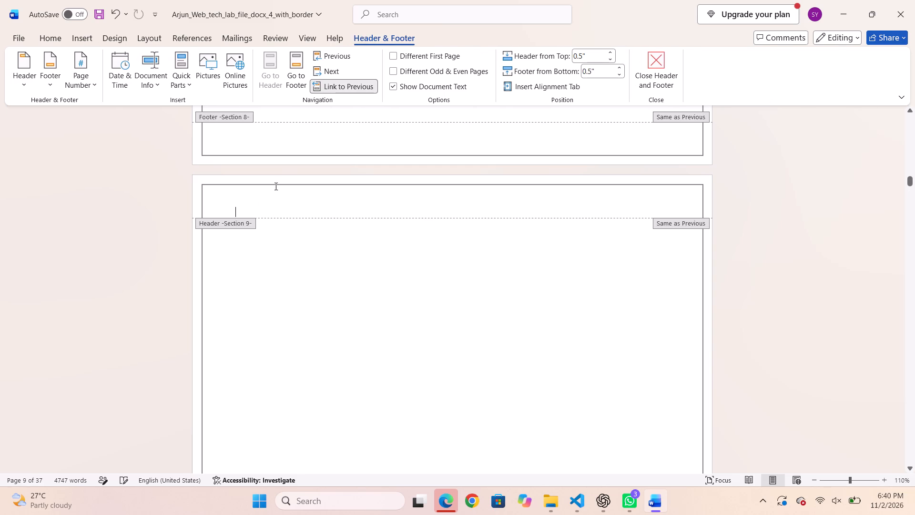
click(143, 37)
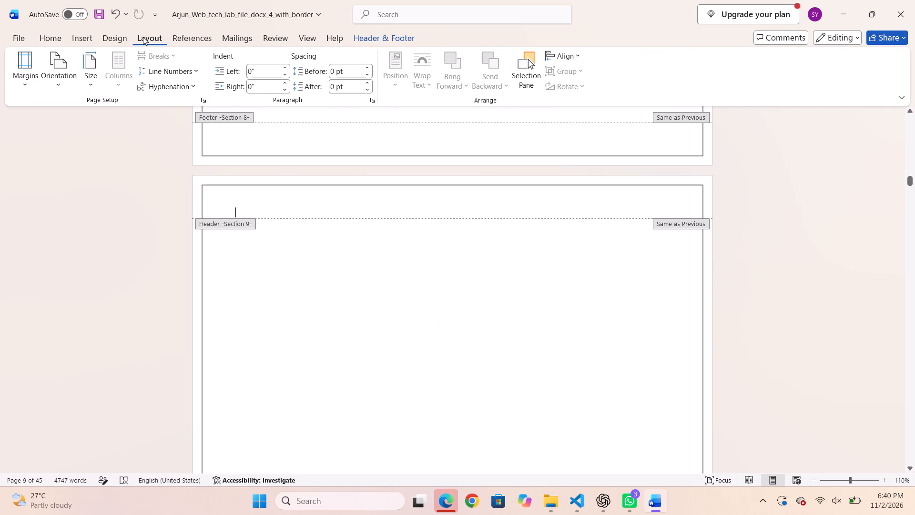
click(119, 41)
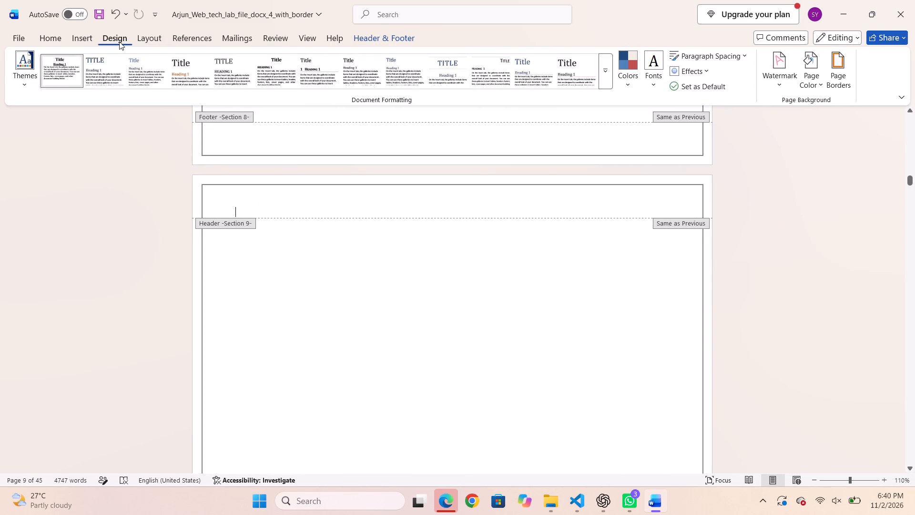
click(371, 32)
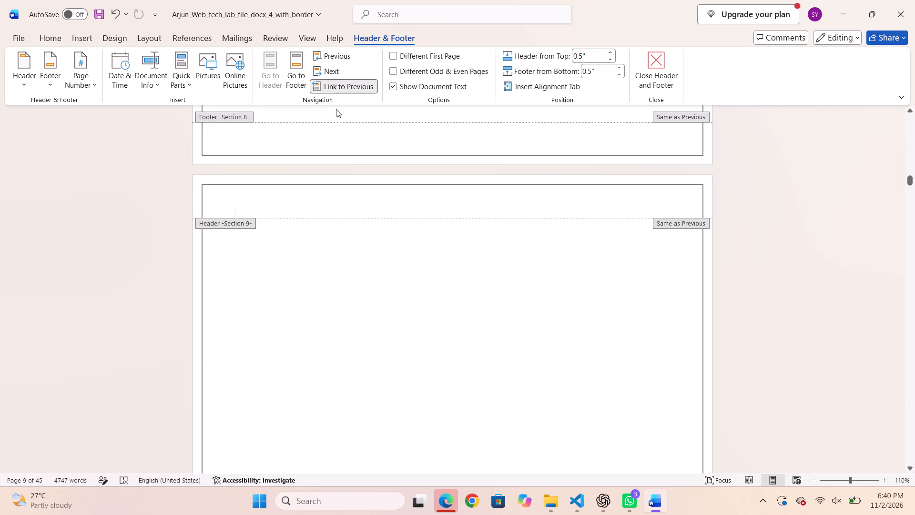
click(325, 83)
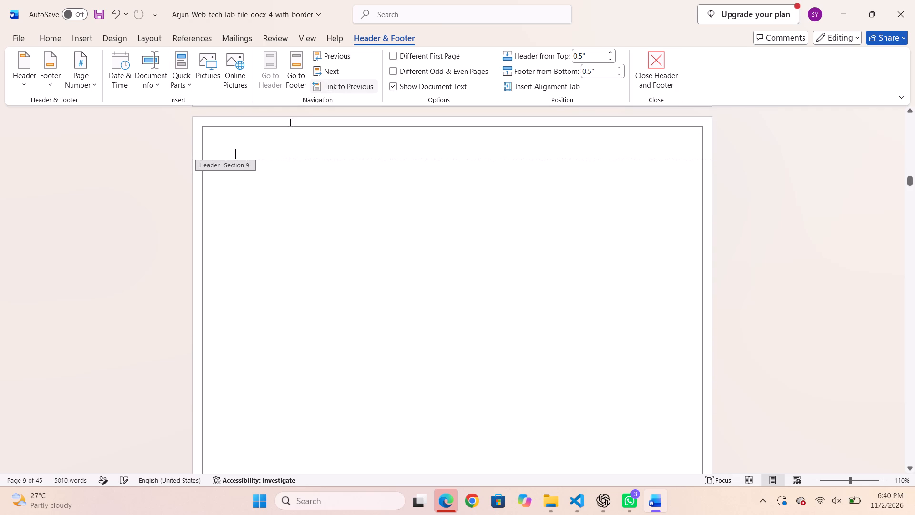
click(271, 197)
click(315, 232)
triple_click(315, 232)
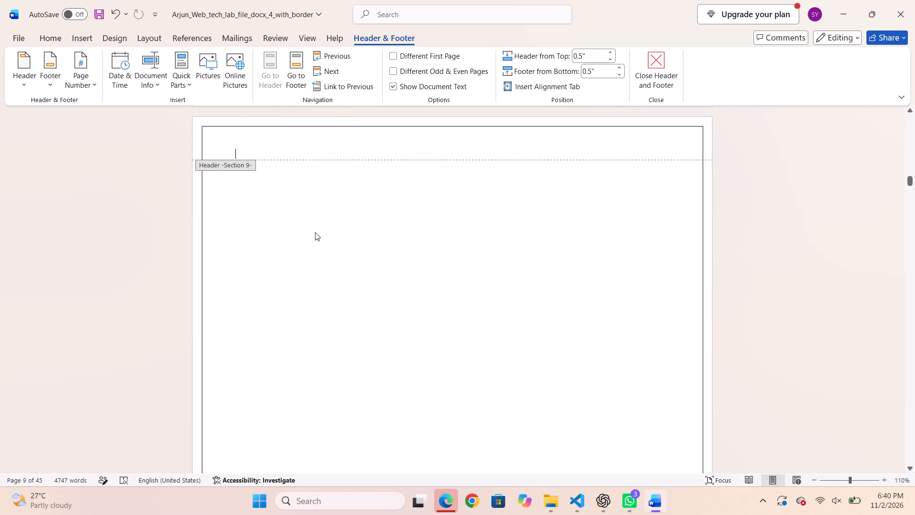
click(315, 232)
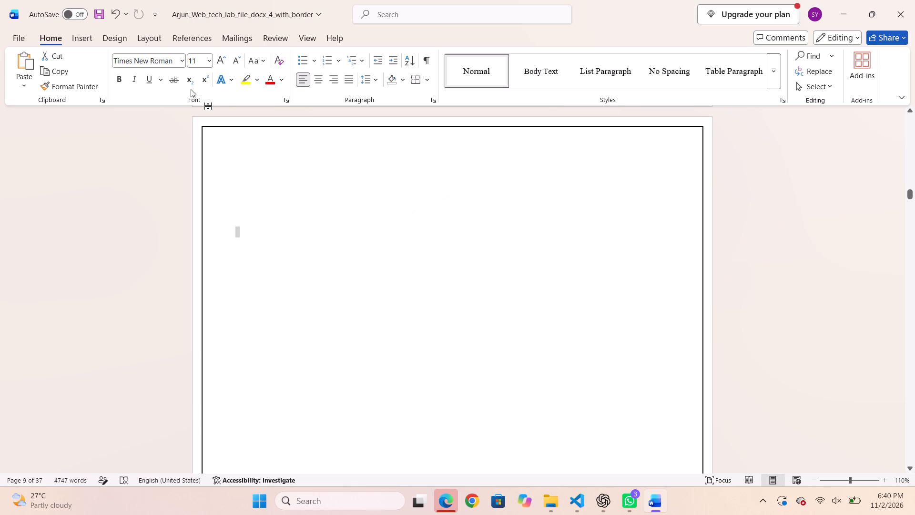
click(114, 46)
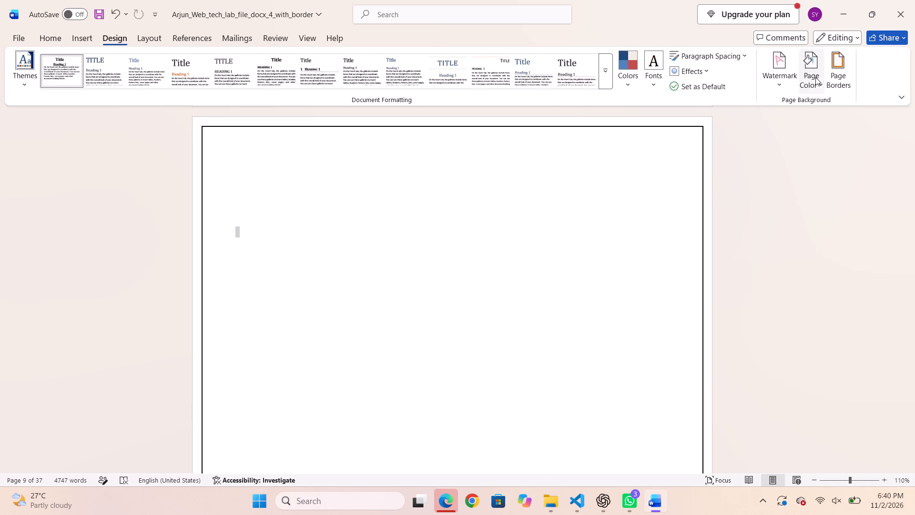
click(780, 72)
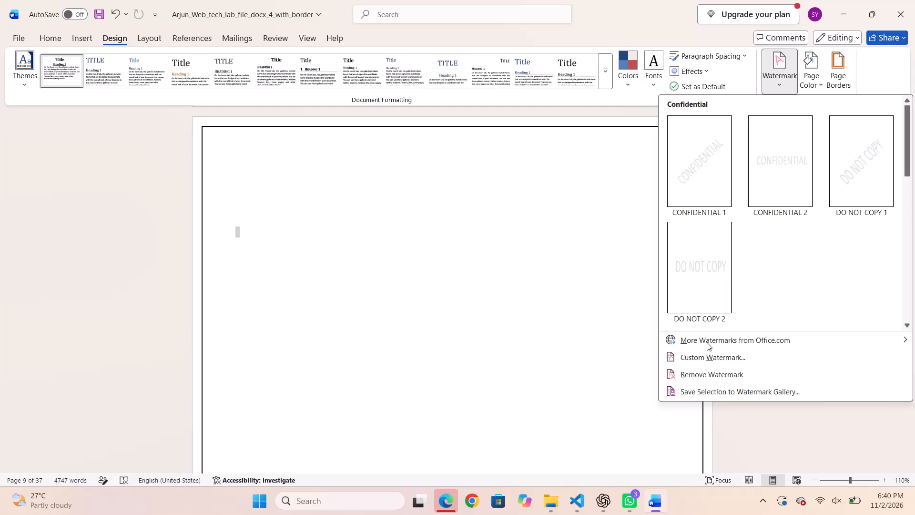
Add the roll number as a diagonal, semitransparent text watermark in Times New Roman, starting from the blank page 9.
click(705, 348)
click(702, 359)
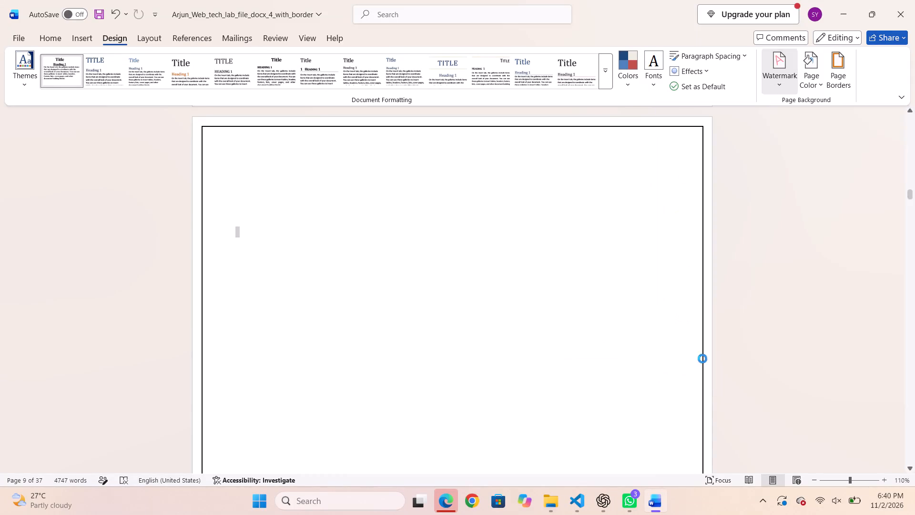
click(384, 220)
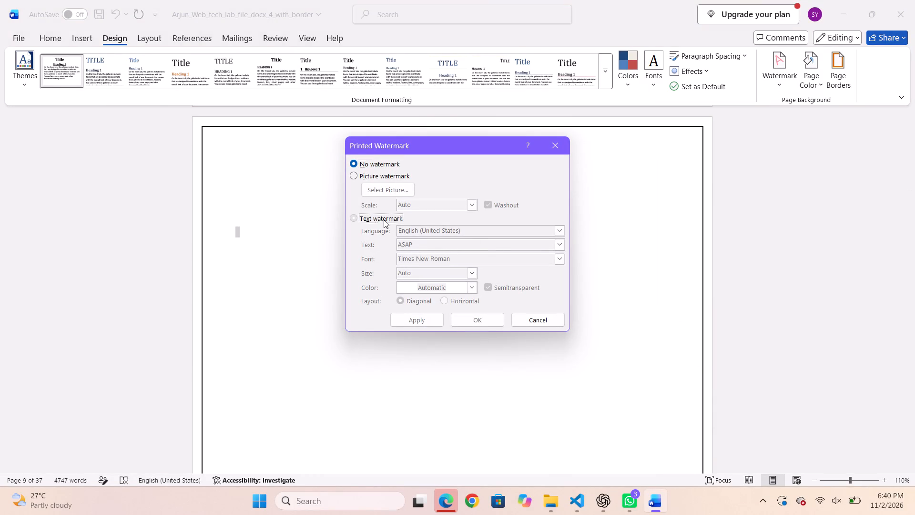
drag(437, 243, 369, 247)
key(BackSpace)
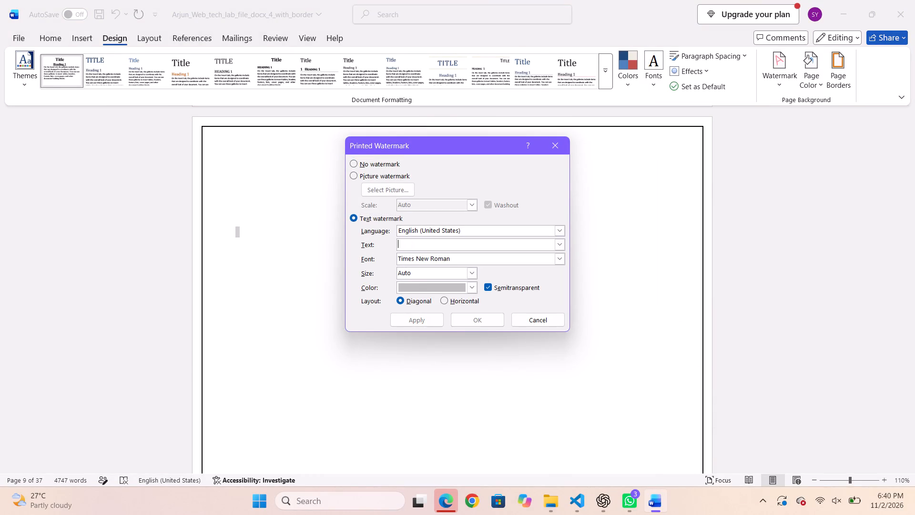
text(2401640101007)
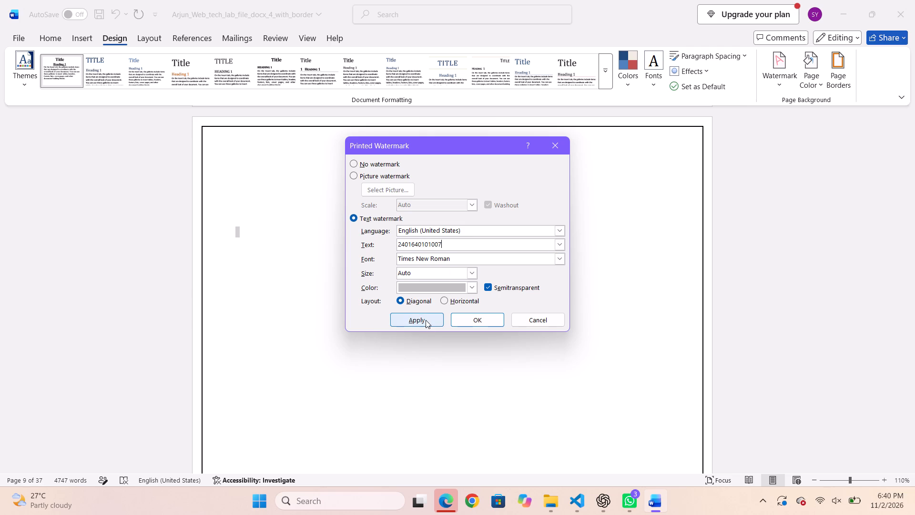
click(426, 320)
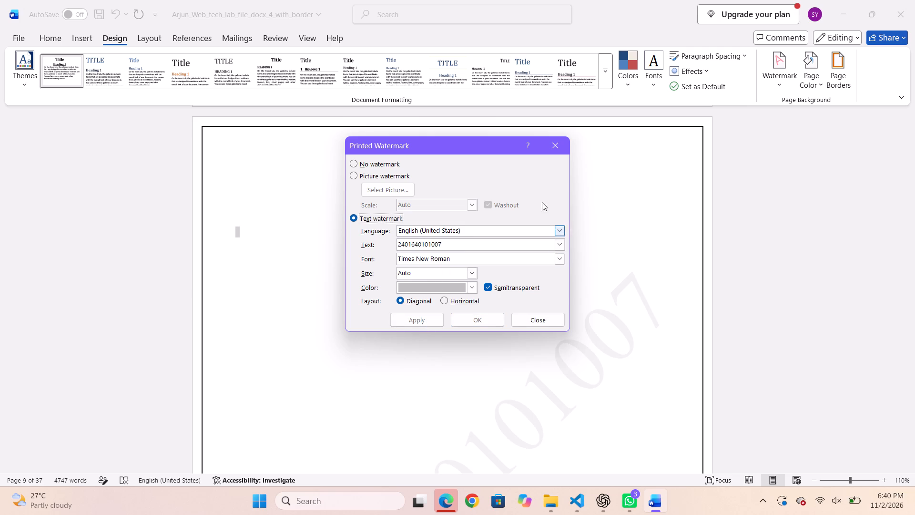
click(550, 149)
Review the front pages between the Table of Contents and the index to check where the roll-number watermark appears.
scroll(550, 149, up, 2)
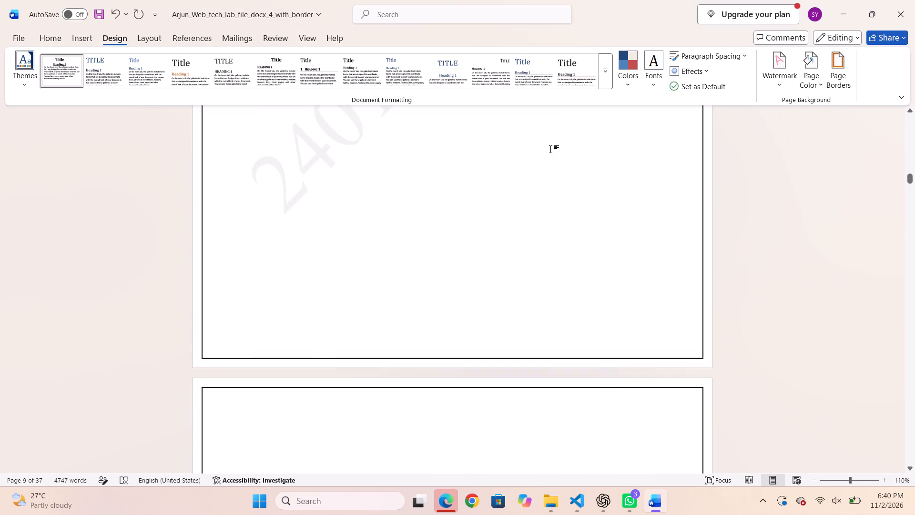
scroll(550, 149, up, 8)
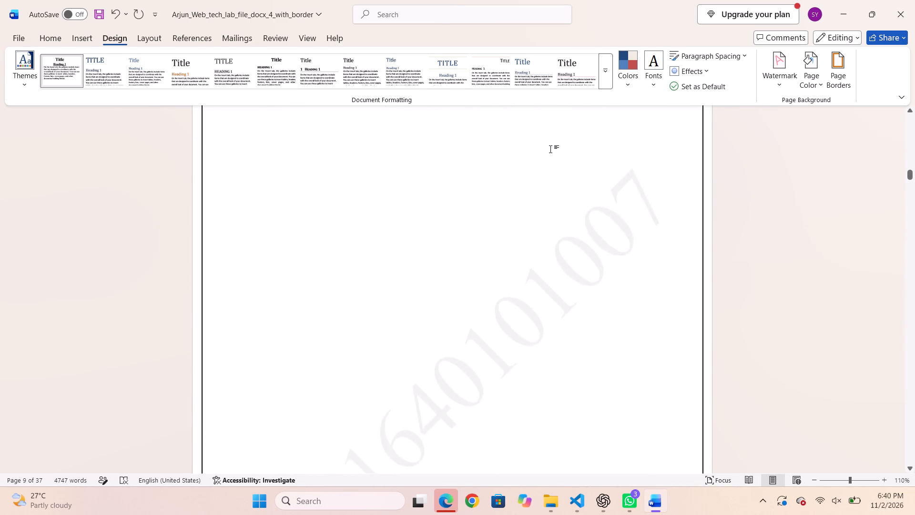
scroll(550, 149, up, 11)
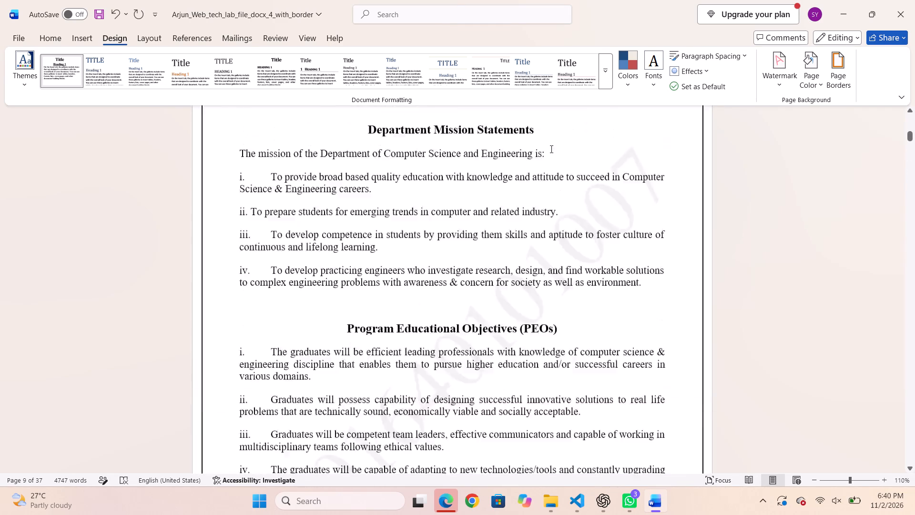
scroll(550, 149, up, 10)
scroll(550, 149, down, 4)
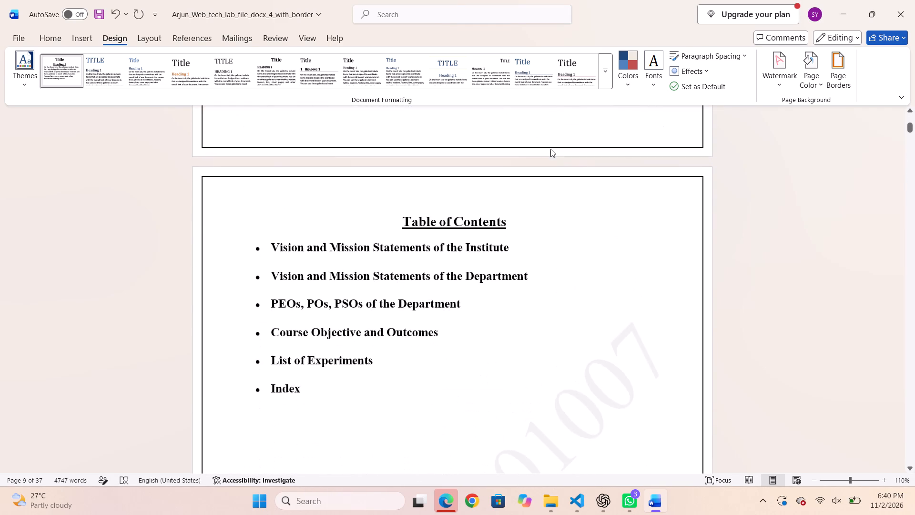
scroll(550, 149, up, 4)
scroll(550, 149, down, 10)
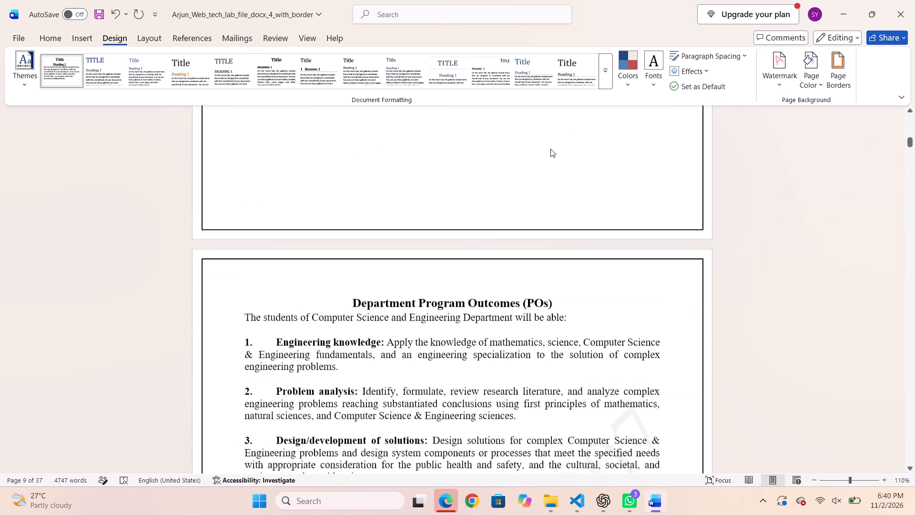
scroll(550, 149, down, 6)
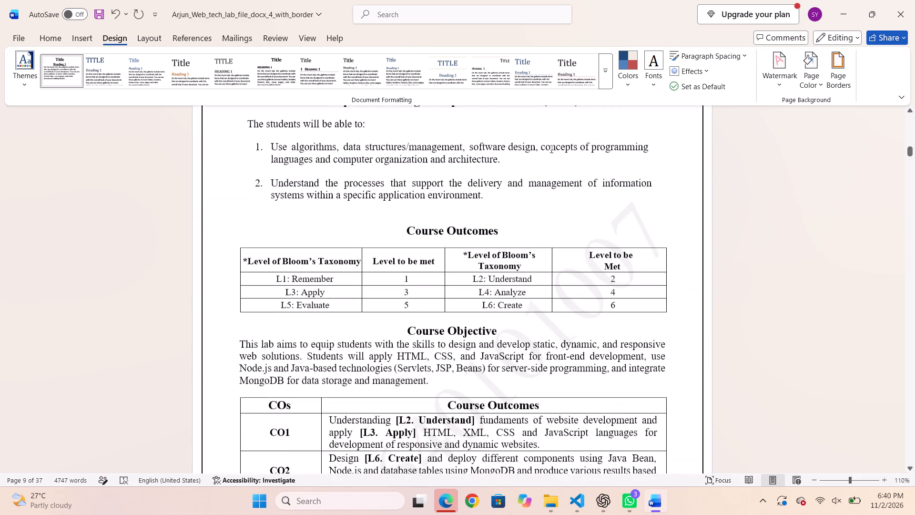
scroll(550, 149, down, 6)
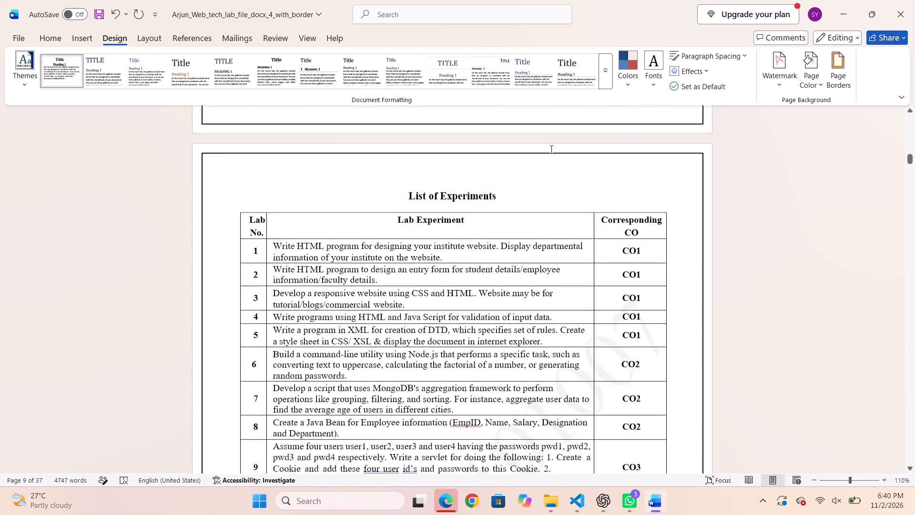
scroll(550, 149, down, 3)
Remove the roll-number watermark from the page holding the end of the List of Experiments table.
click(482, 195)
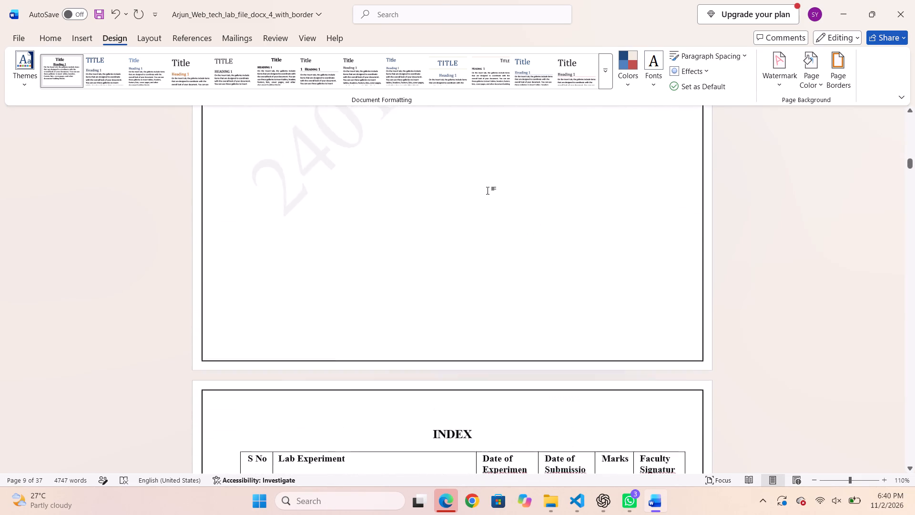
click(785, 70)
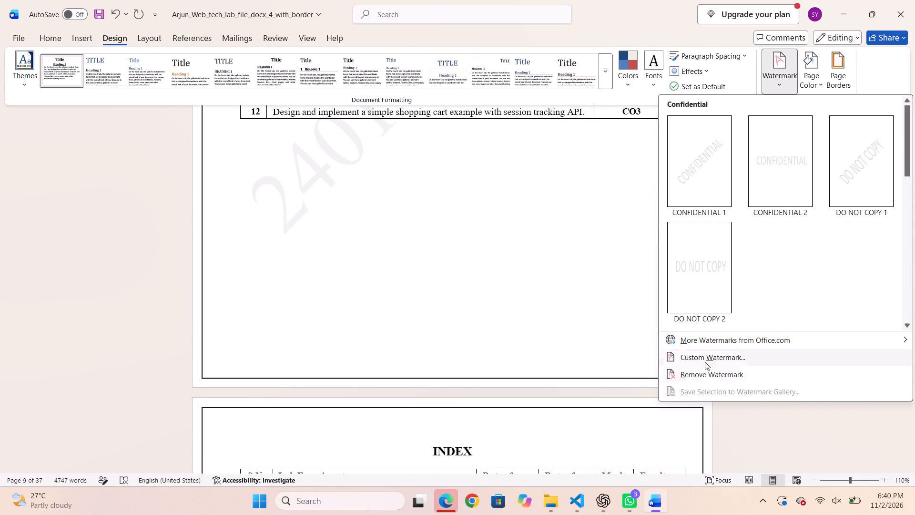
click(706, 376)
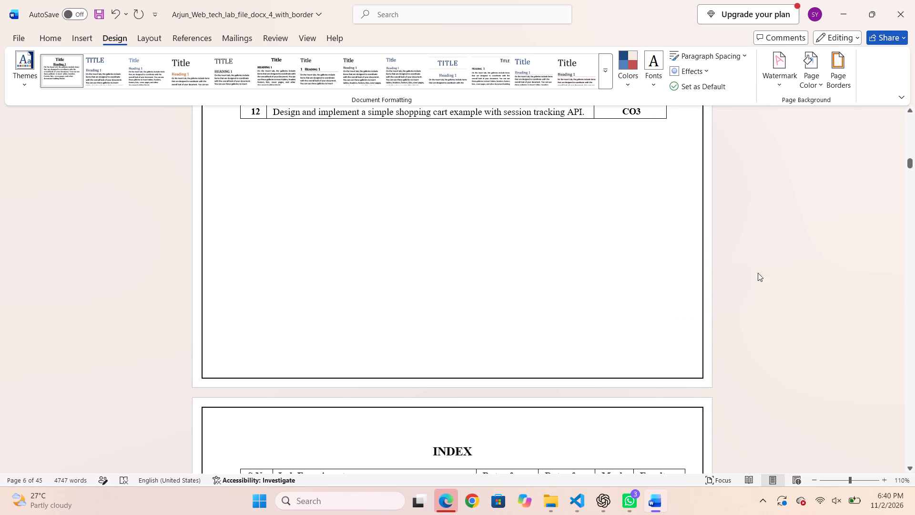
Place the cursor in the blank area below the List of Experiments table and bring up its editing options.
click(515, 271)
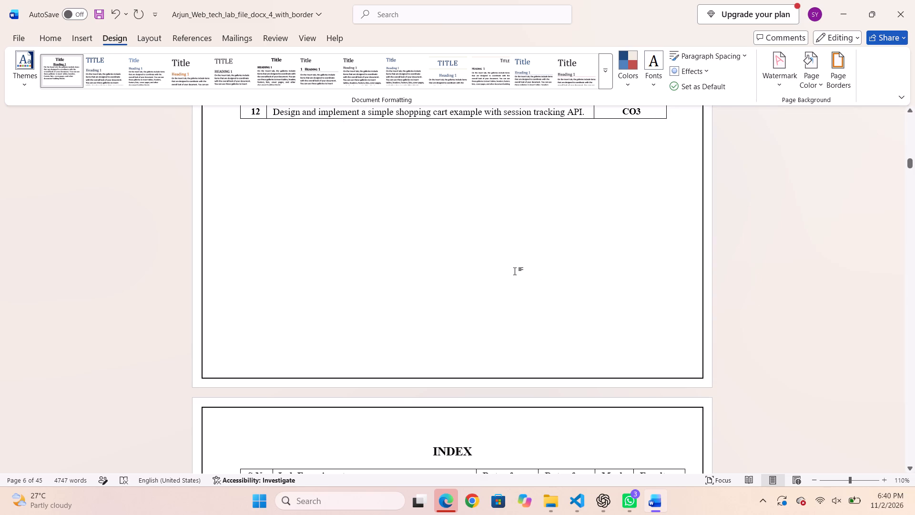
right_click(515, 271)
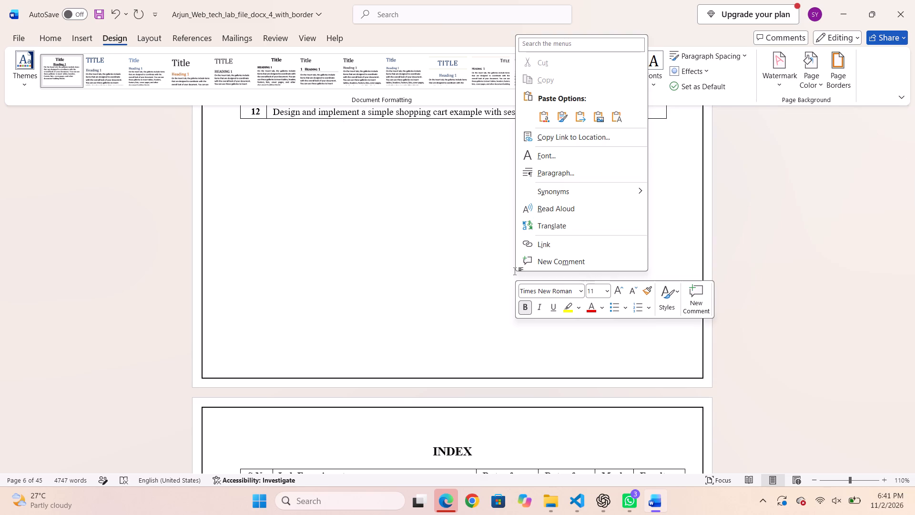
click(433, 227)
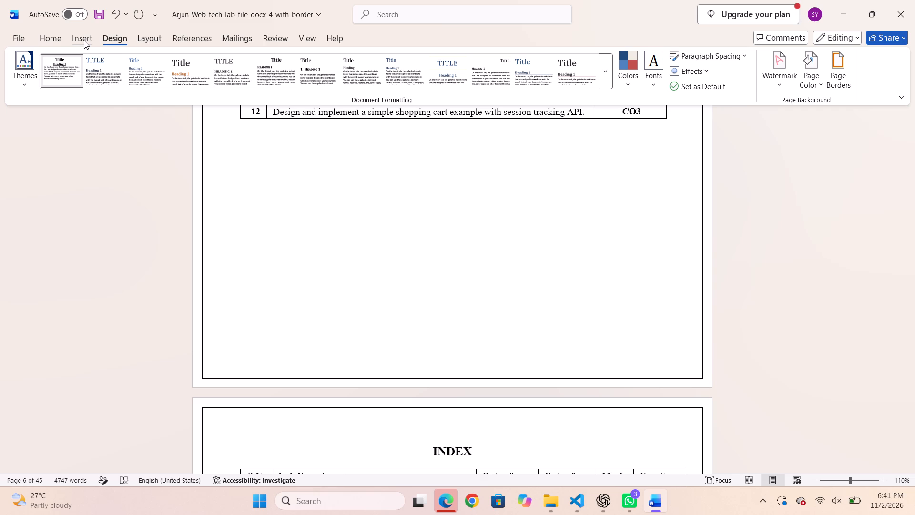
Delete the line break and the following letter "i" after "details/employee" in row 2 of the index table.
scroll(278, 300, up, 1)
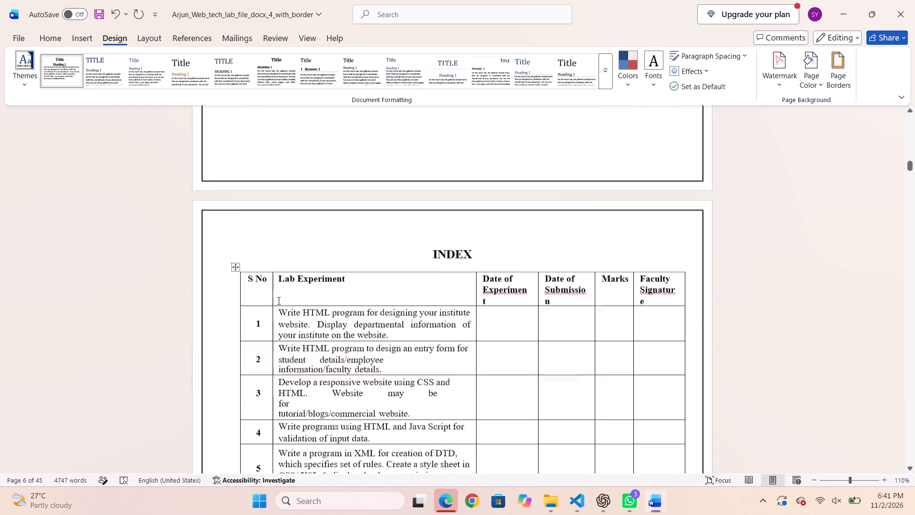
scroll(278, 300, up, 2)
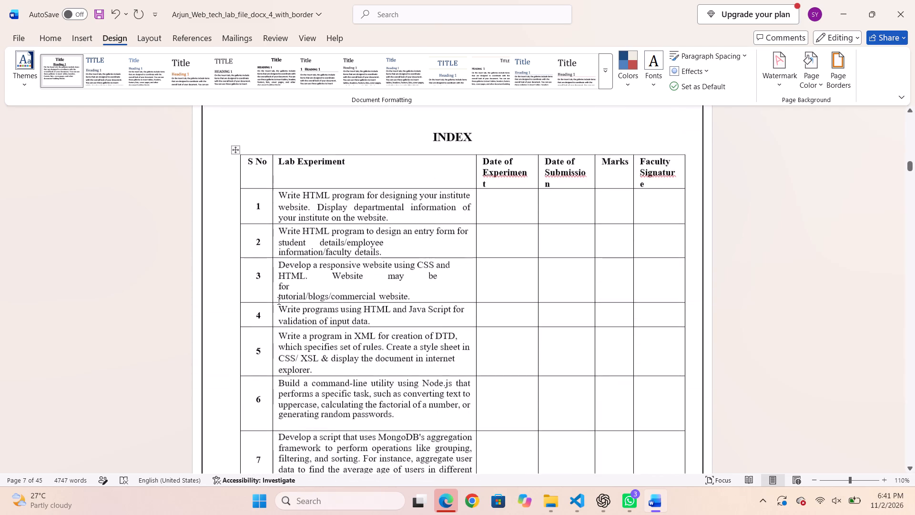
scroll(278, 300, up, 2)
click(386, 261)
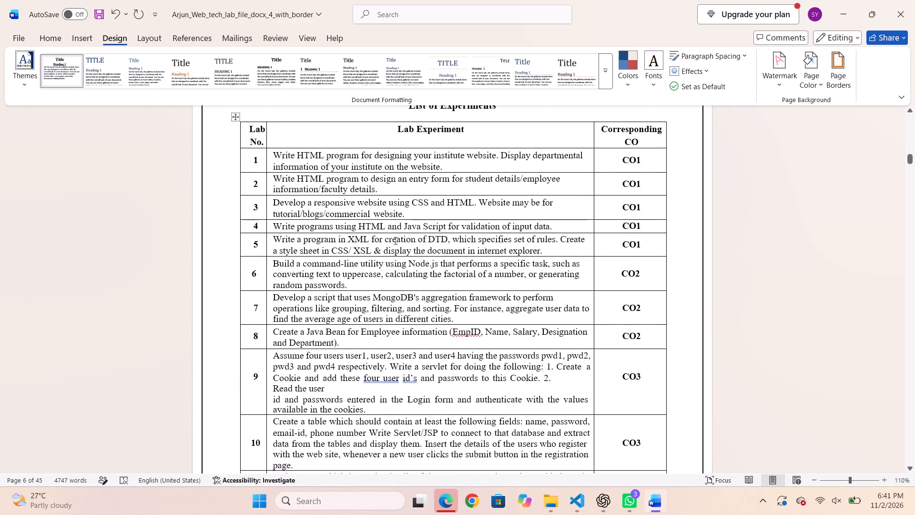
scroll(386, 261, down, 5)
click(386, 261)
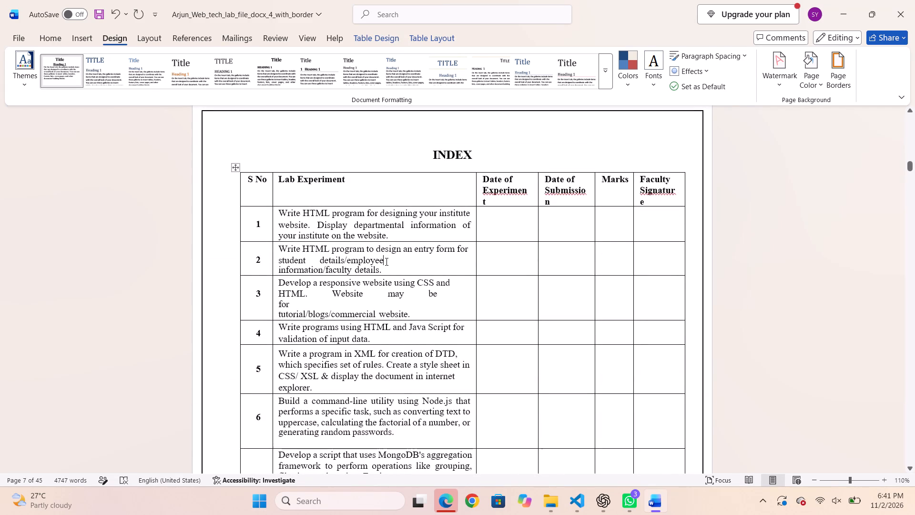
key(Delete)
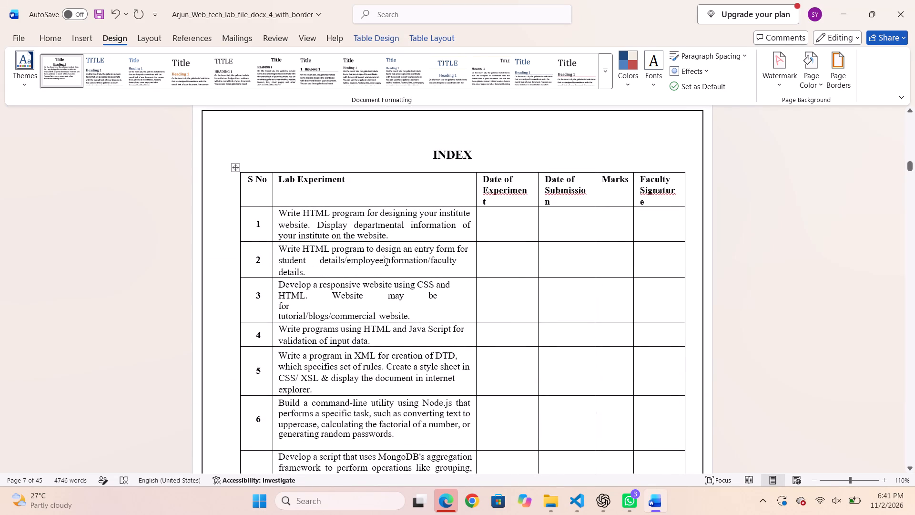
key(Delete)
Delete the INDEX heading above the index table.
click(339, 159)
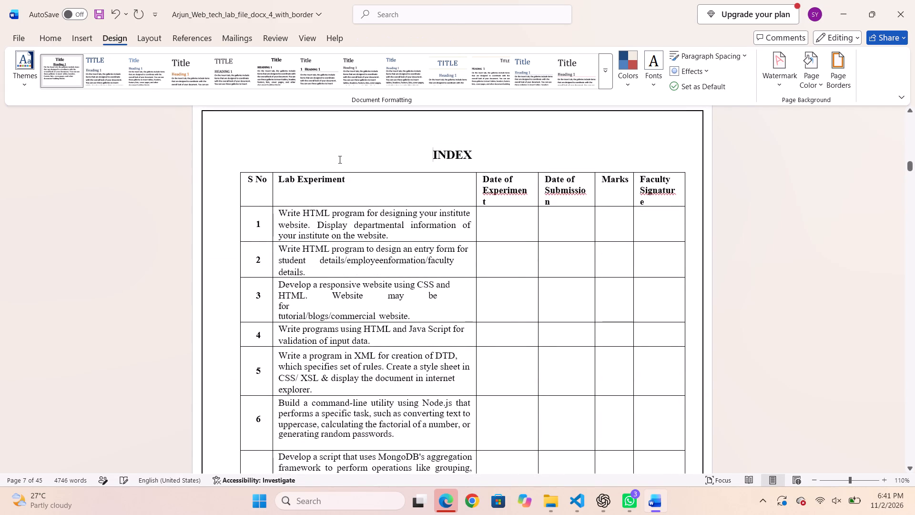
key(Delete)
key(Delete)
key(Delete)
key(Delete)
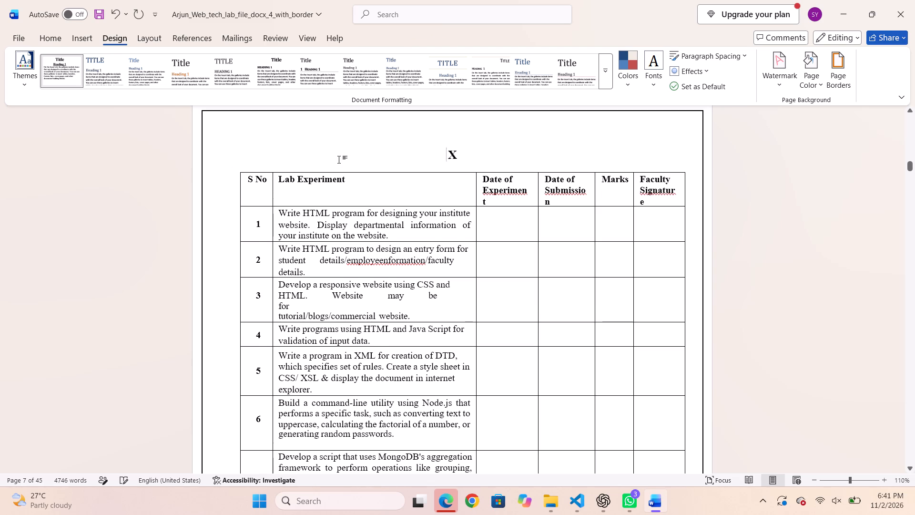
key(Delete)
key(Delete)
click(357, 234)
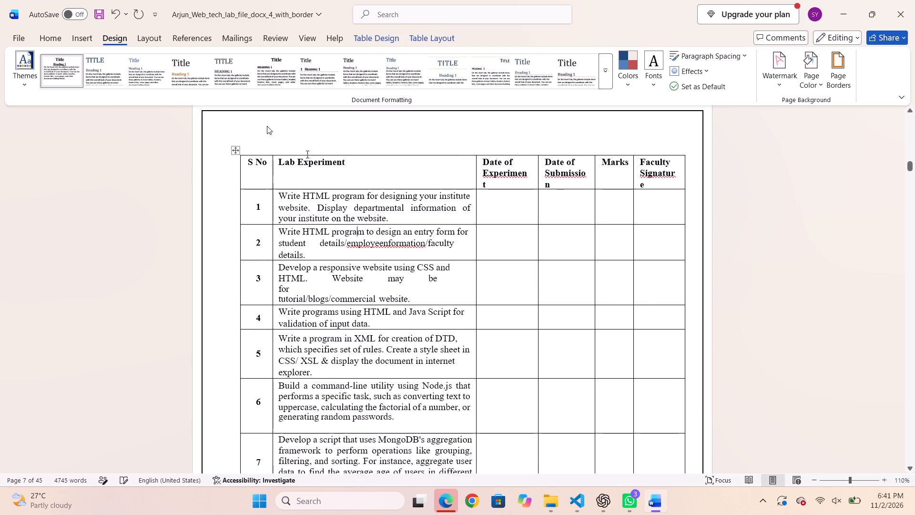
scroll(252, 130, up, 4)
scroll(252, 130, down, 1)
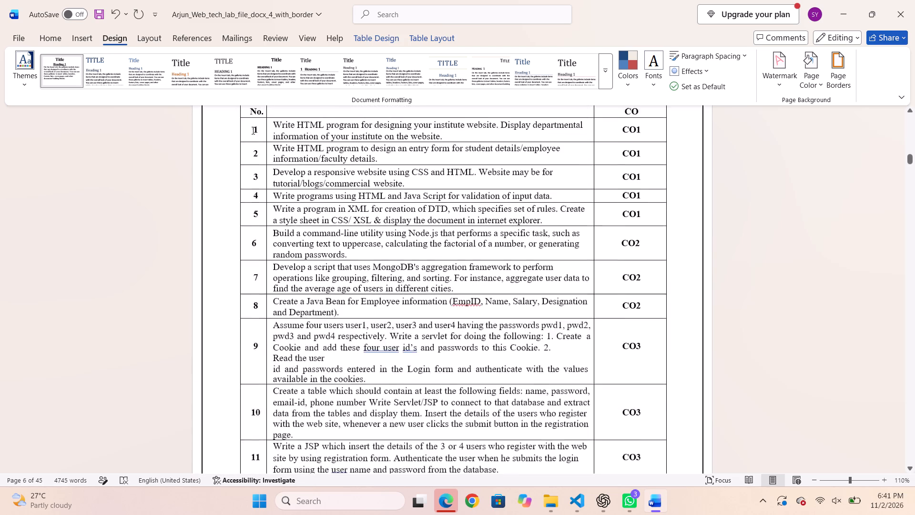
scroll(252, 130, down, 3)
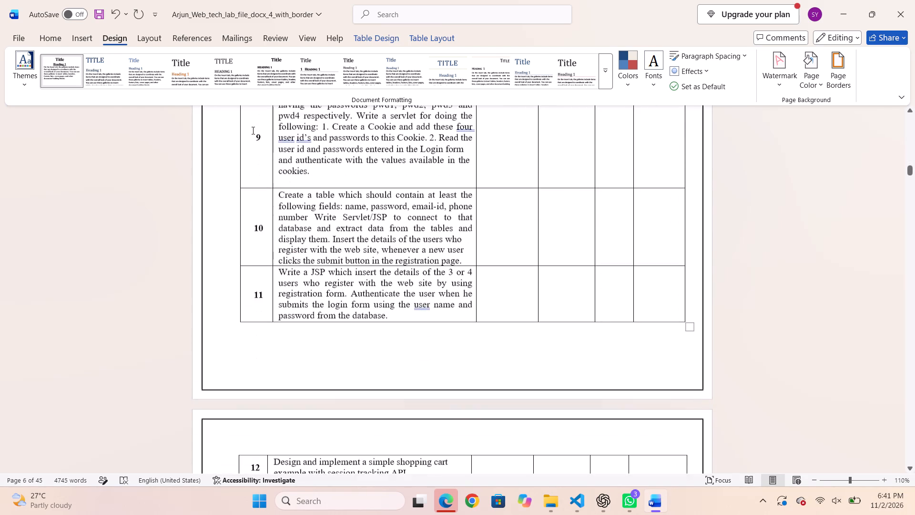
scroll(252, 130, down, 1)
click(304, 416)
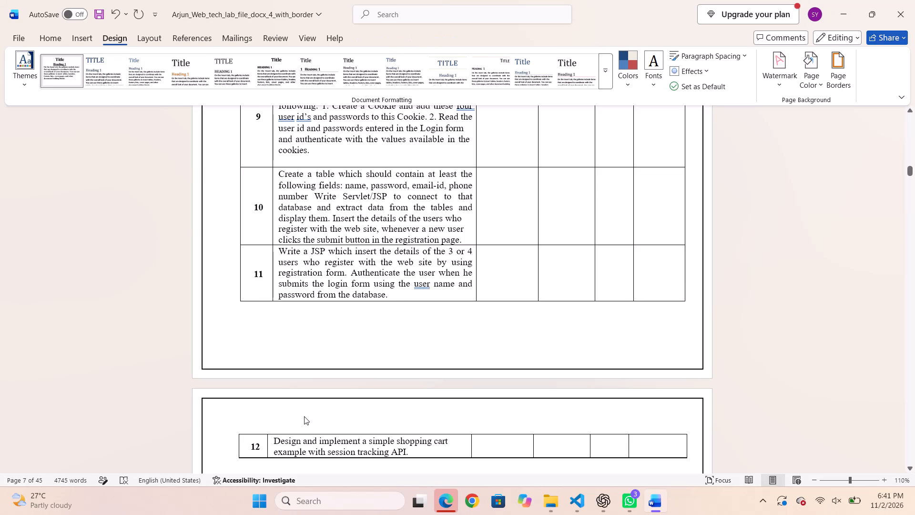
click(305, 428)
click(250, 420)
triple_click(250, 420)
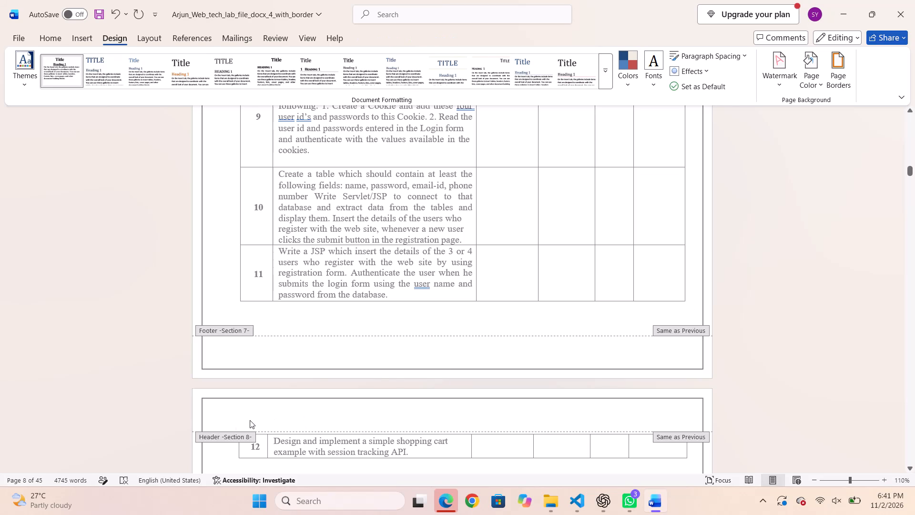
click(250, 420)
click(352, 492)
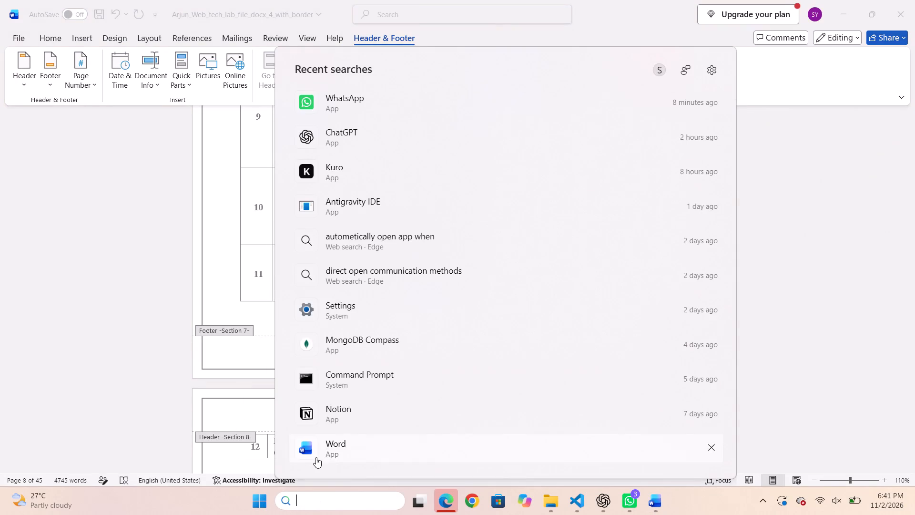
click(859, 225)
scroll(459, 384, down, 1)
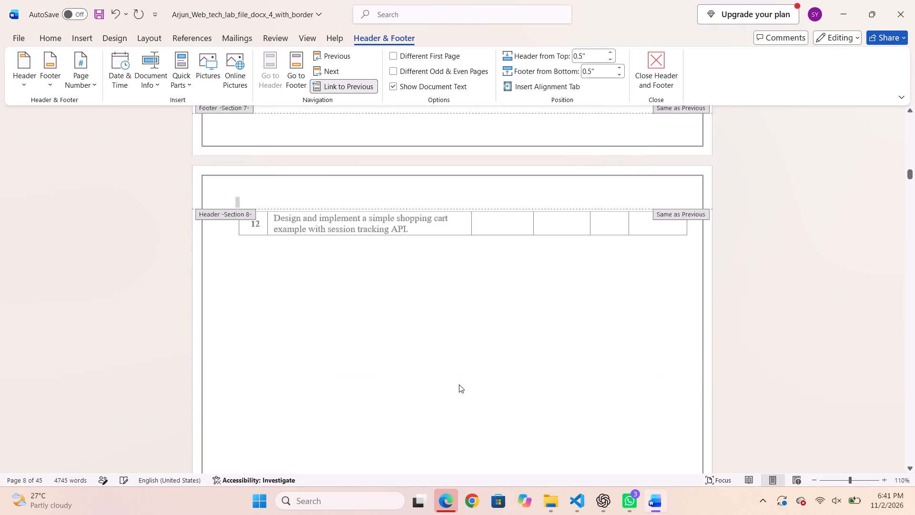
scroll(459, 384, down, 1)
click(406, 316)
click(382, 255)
Delete the empty content and break below the row 12 table to remove the blank page after it.
scroll(382, 262, up, 1)
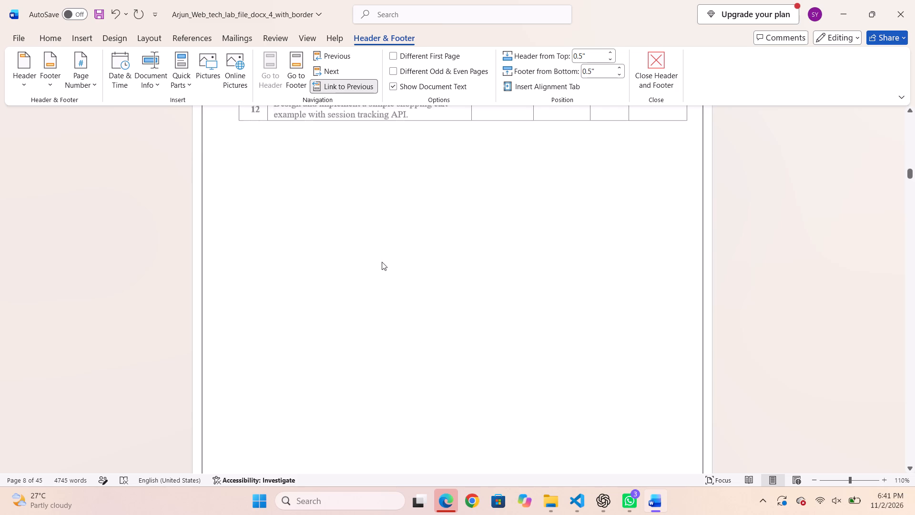
scroll(382, 262, up, 1)
triple_click(382, 262)
click(382, 262)
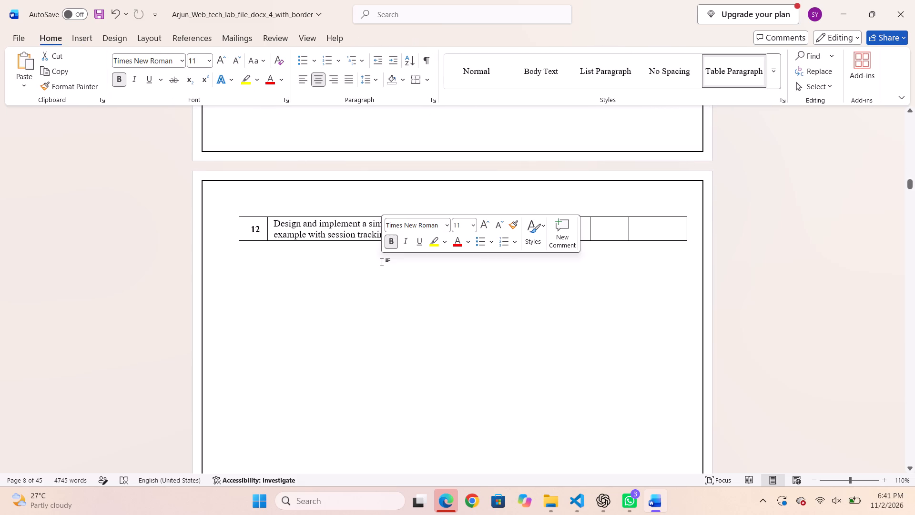
key(Delete)
key(Delete)
key(Delete)
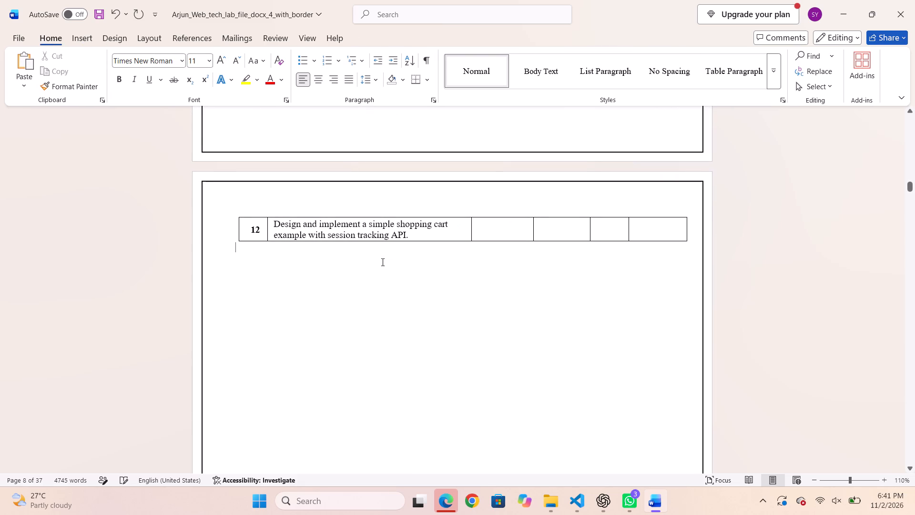
key(Delete)
key(Delete)
key(Delete)
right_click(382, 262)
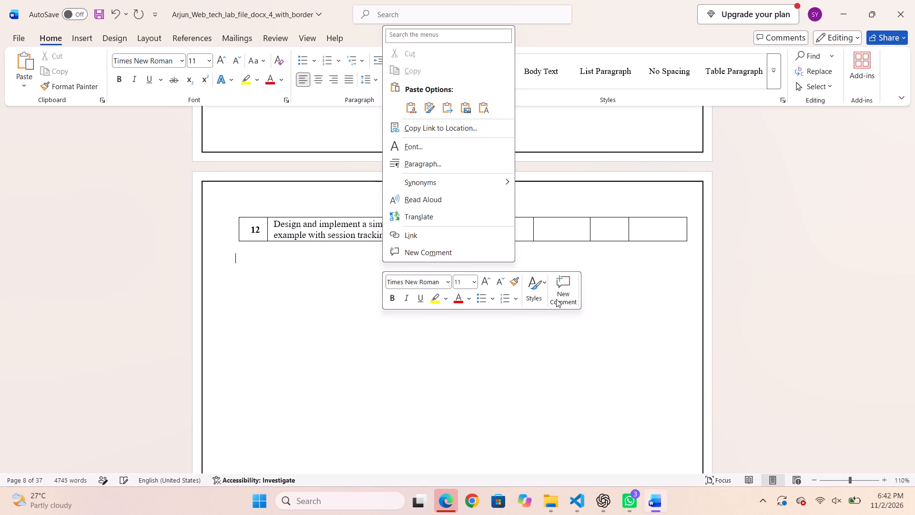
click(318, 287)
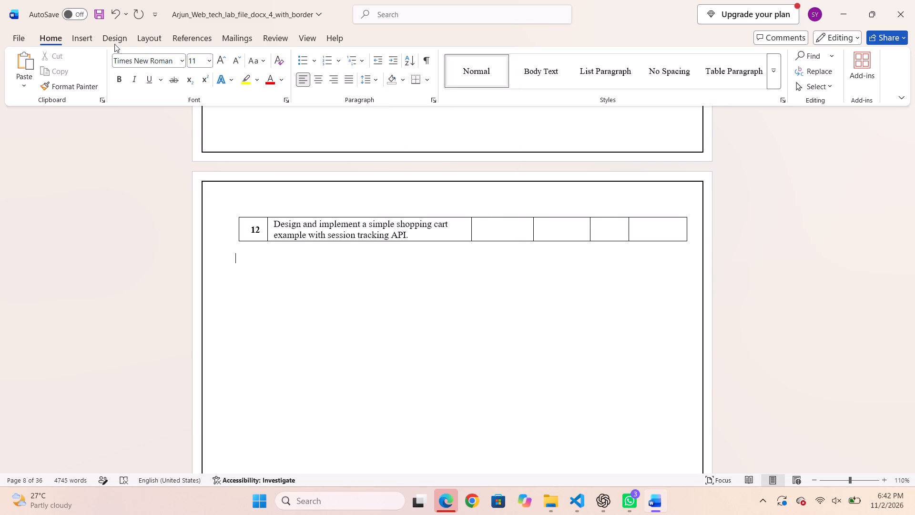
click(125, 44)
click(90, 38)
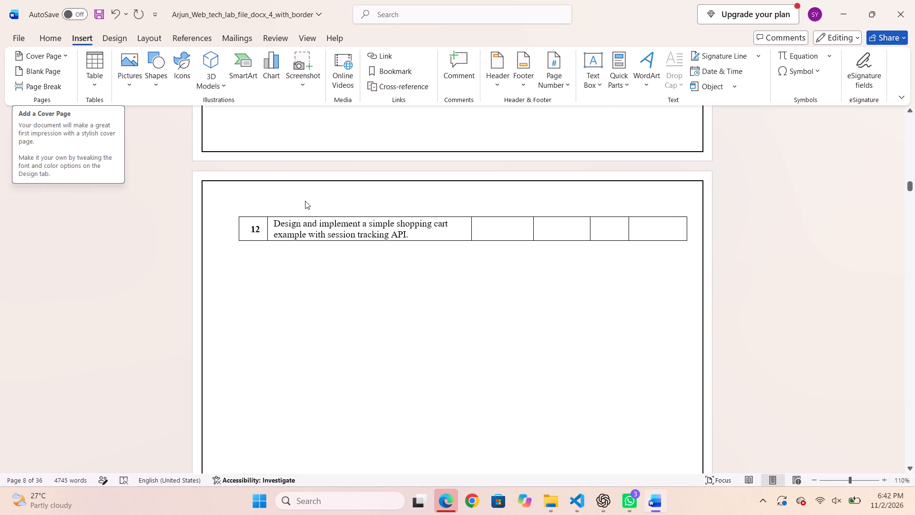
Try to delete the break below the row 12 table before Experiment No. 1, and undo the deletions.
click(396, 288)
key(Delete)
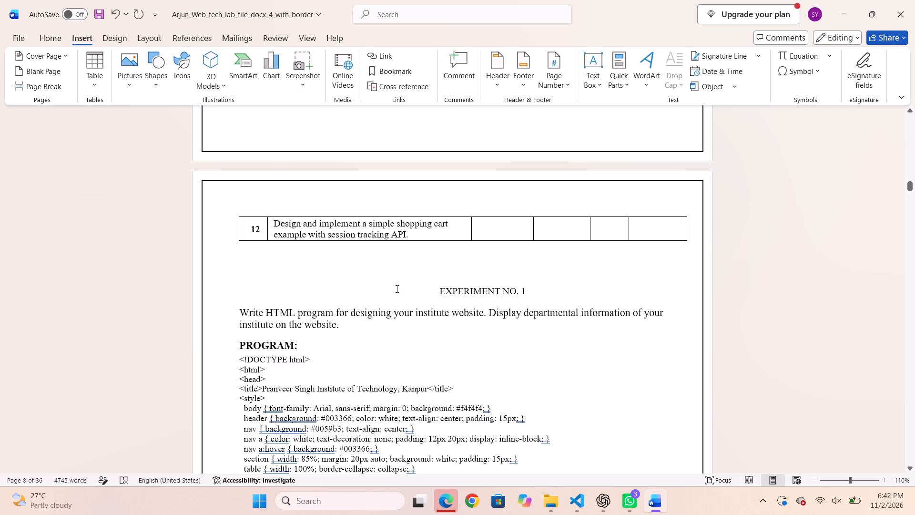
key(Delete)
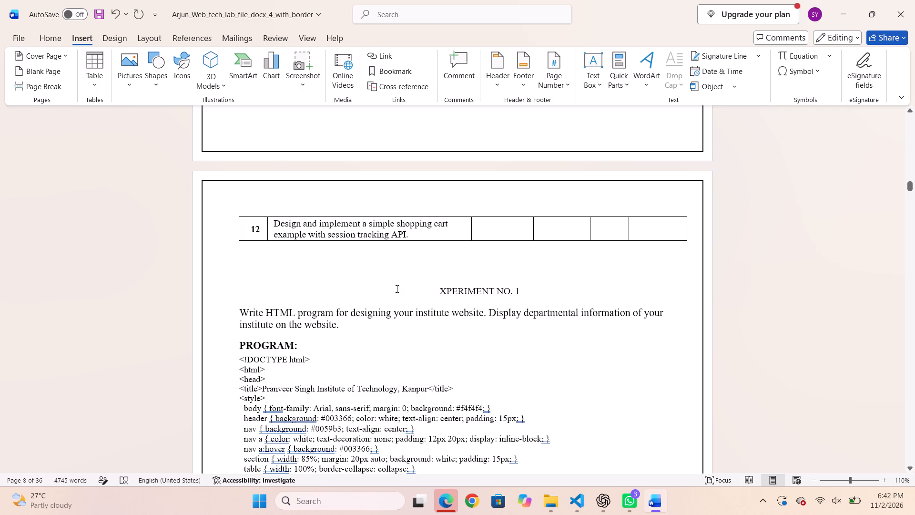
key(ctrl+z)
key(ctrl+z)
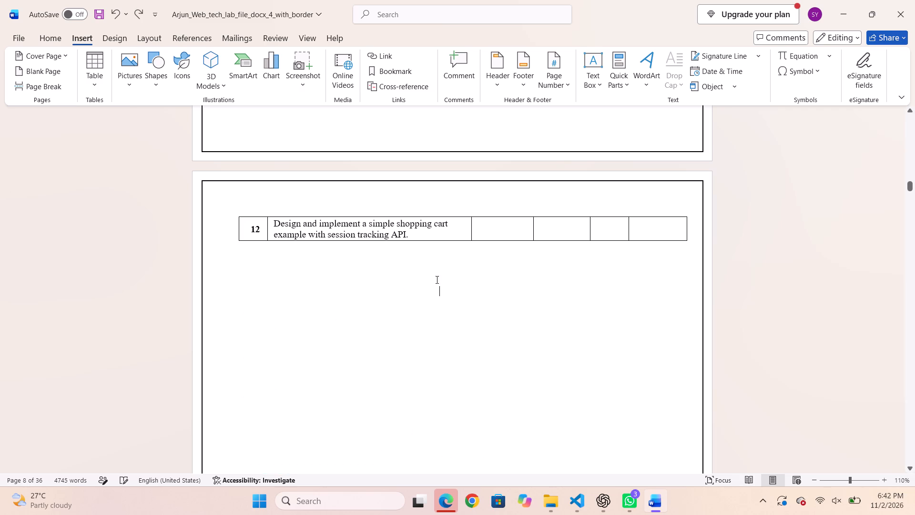
Open the Section 7 header above the index table for inspection and return to the document body.
scroll(435, 289, up, 4)
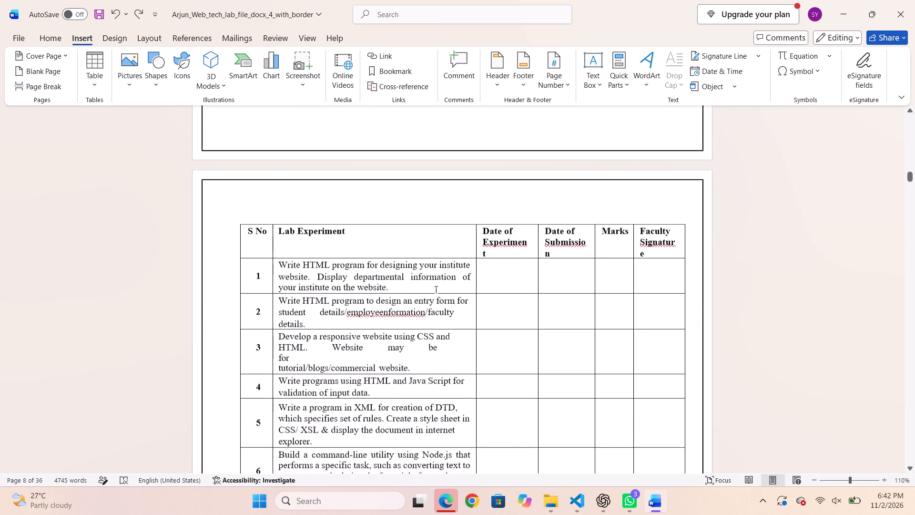
click(418, 247)
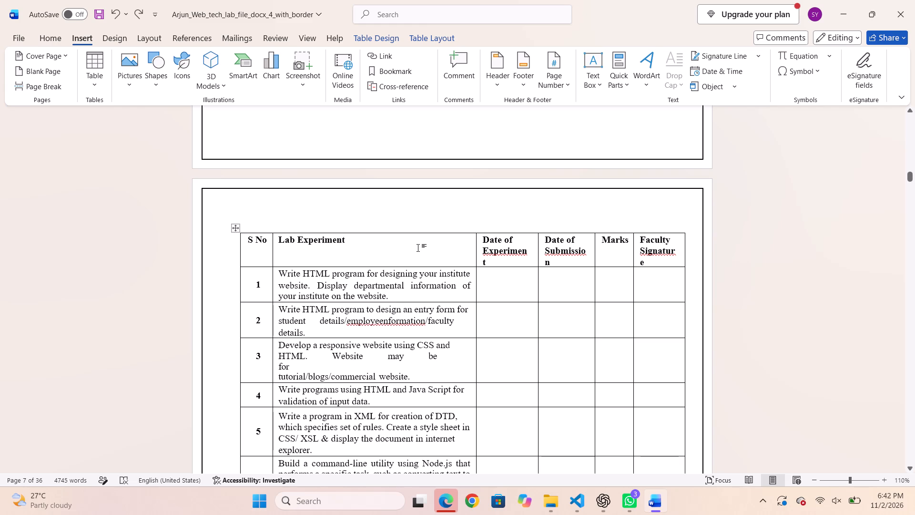
click(403, 212)
click(403, 212)
right_click(403, 212)
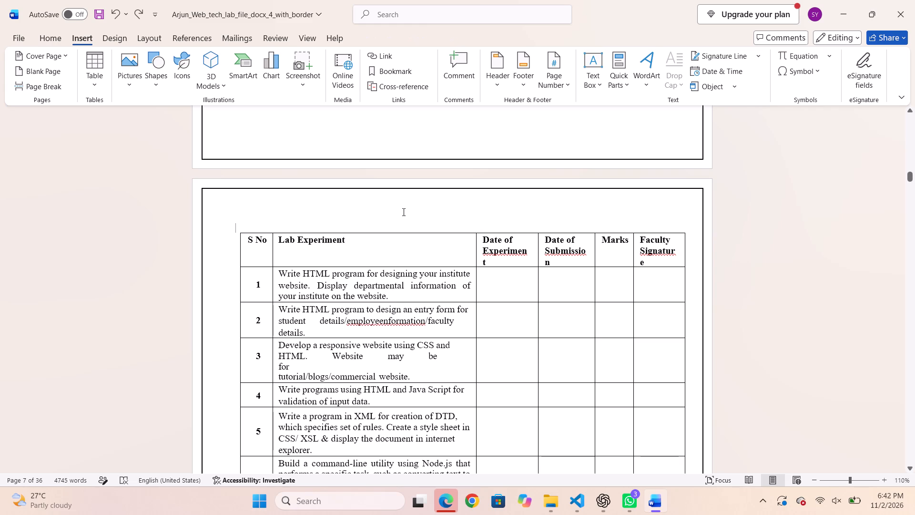
click(378, 211)
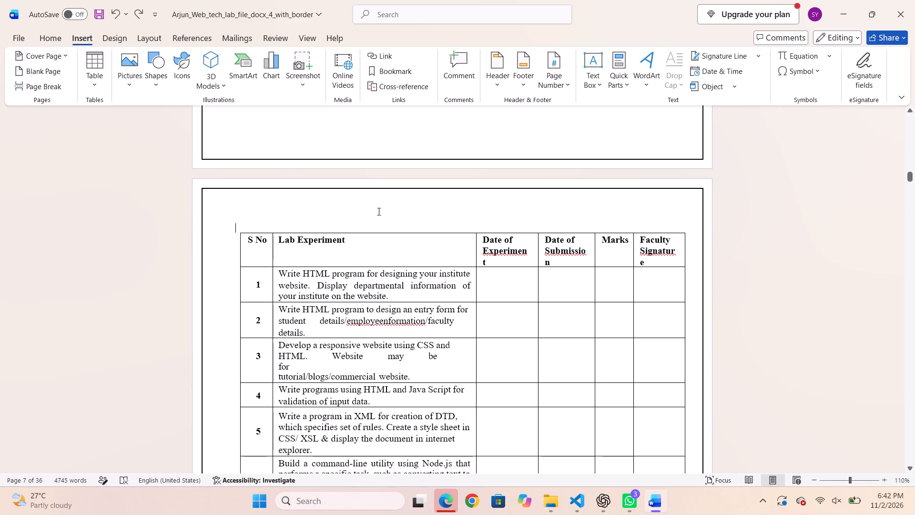
right_click(378, 211)
click(388, 216)
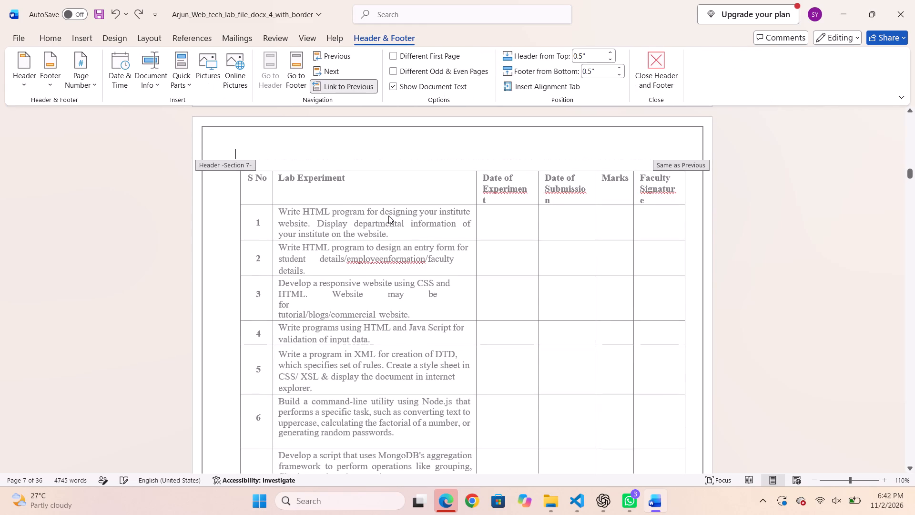
click(315, 162)
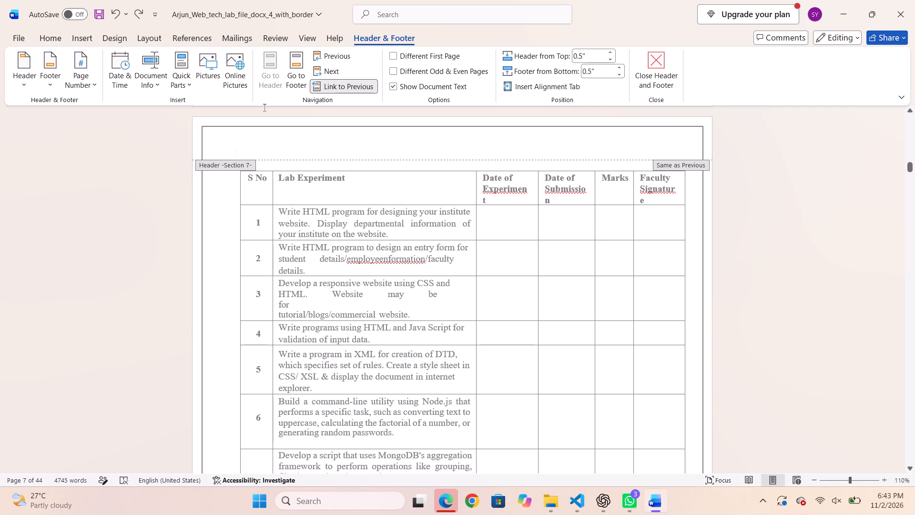
click(234, 158)
double_click(263, 183)
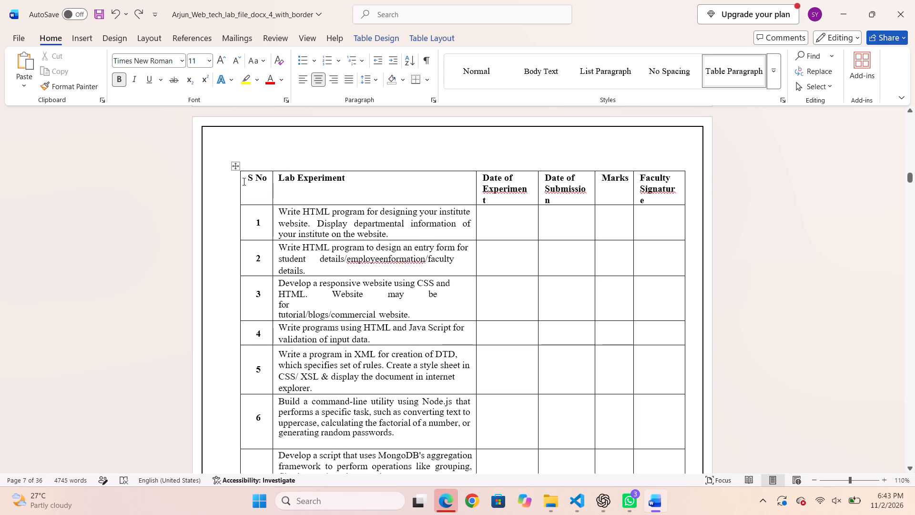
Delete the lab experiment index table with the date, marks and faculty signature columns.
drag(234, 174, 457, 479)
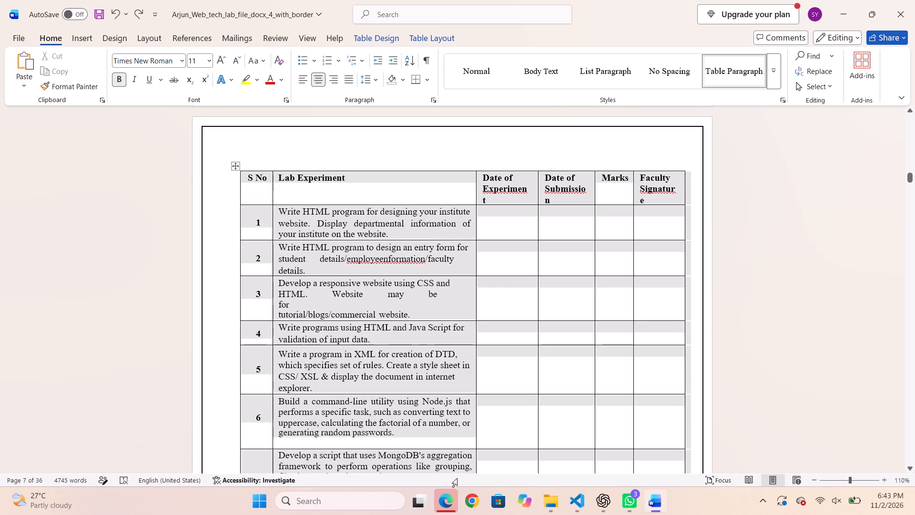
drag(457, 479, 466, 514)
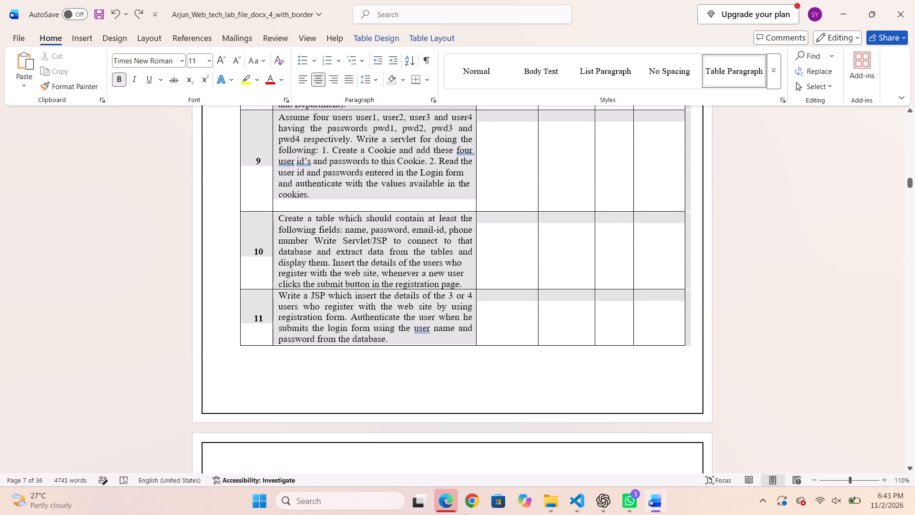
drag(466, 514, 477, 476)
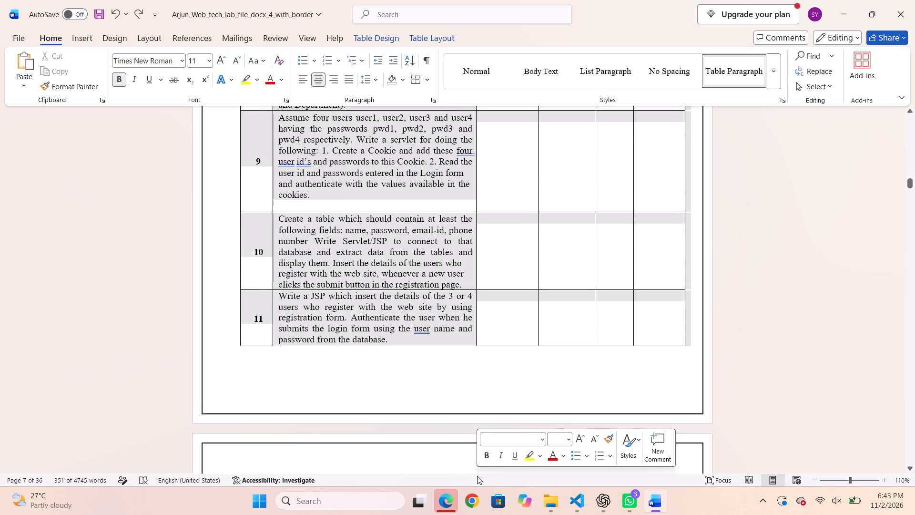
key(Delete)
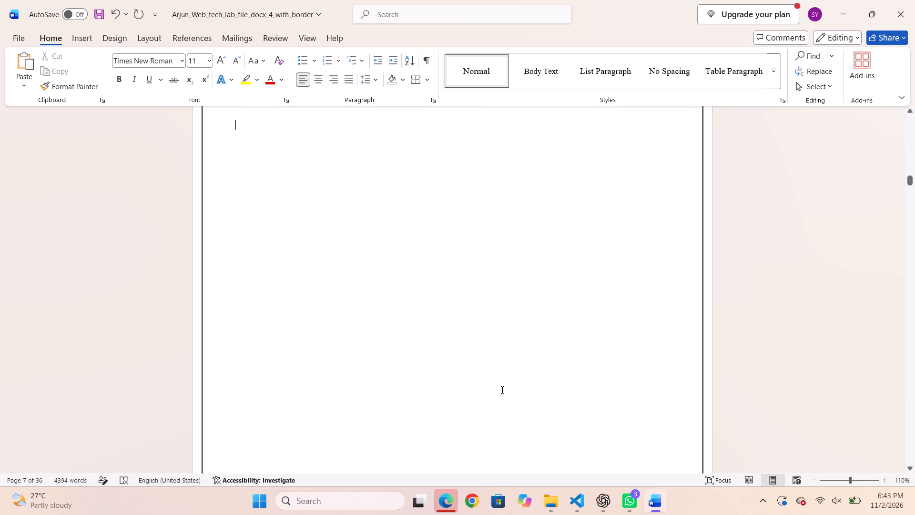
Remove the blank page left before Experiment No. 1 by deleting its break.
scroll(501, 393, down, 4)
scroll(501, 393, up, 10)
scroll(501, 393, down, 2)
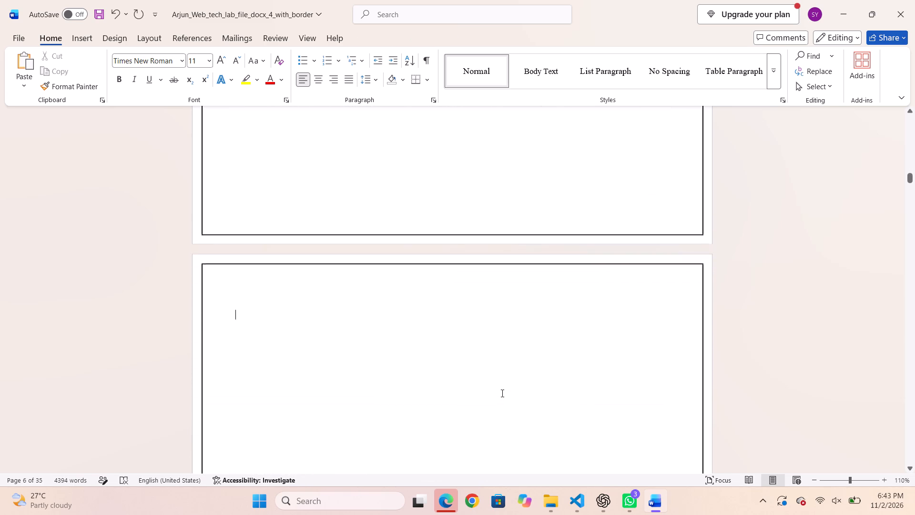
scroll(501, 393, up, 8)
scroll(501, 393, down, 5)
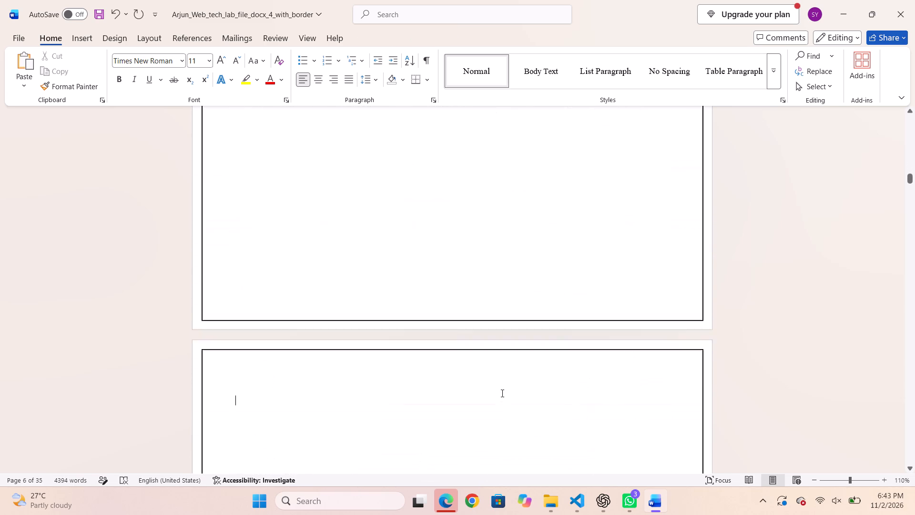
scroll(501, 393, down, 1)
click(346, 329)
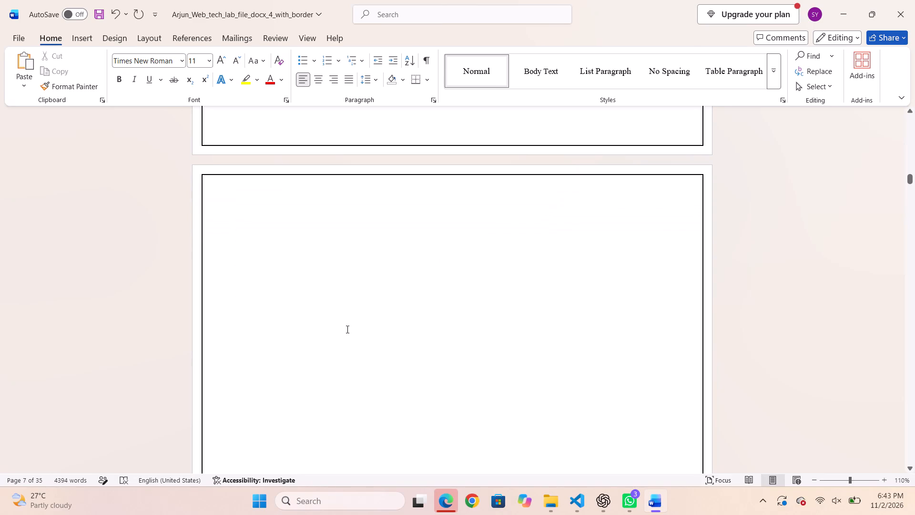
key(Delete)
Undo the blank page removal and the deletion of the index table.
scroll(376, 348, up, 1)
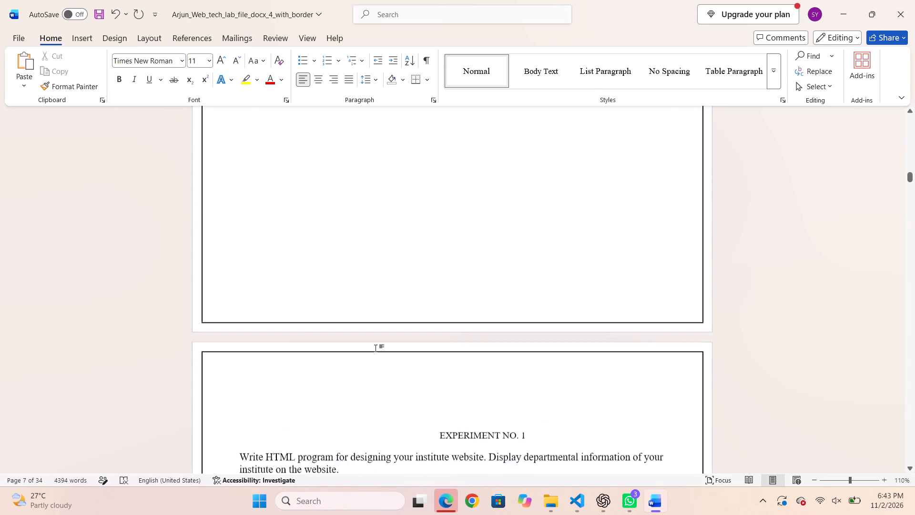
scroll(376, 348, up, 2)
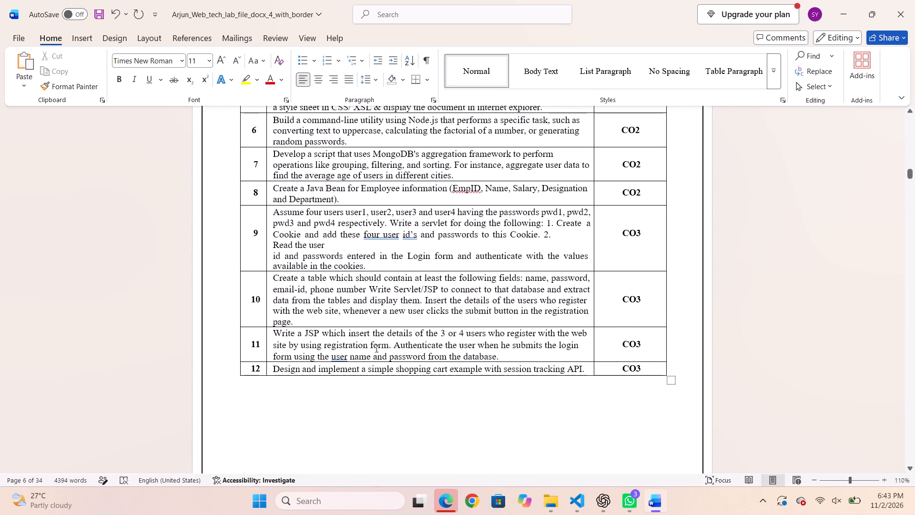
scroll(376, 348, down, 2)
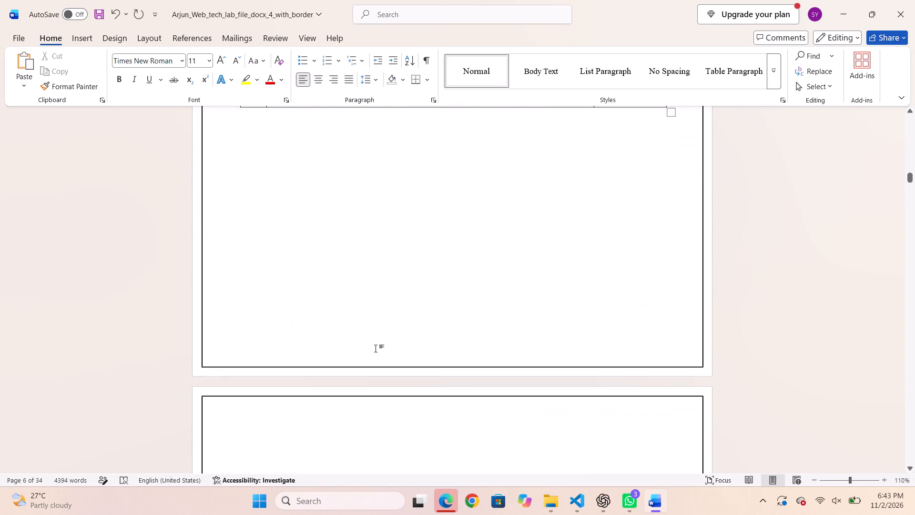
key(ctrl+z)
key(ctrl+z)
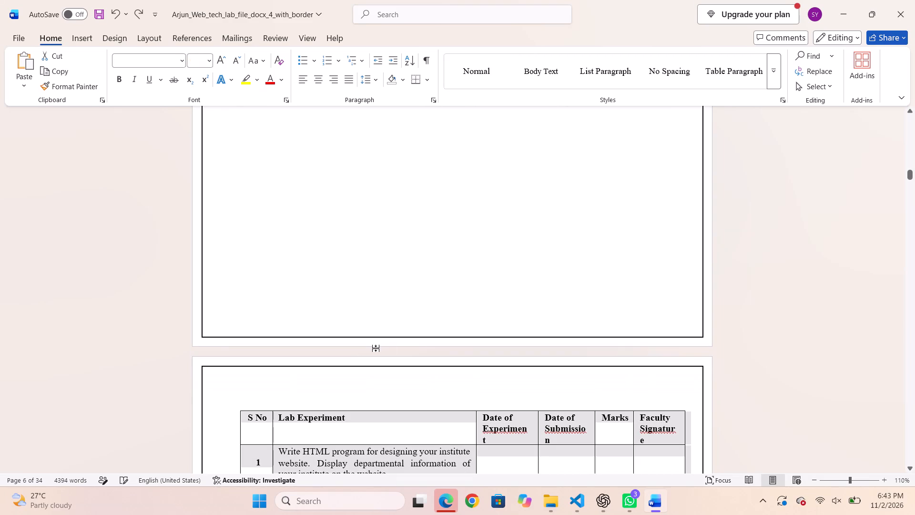
Try to insert a page break below the row 12 table, ahead of Experiment No. 1.
click(427, 370)
scroll(427, 370, down, 5)
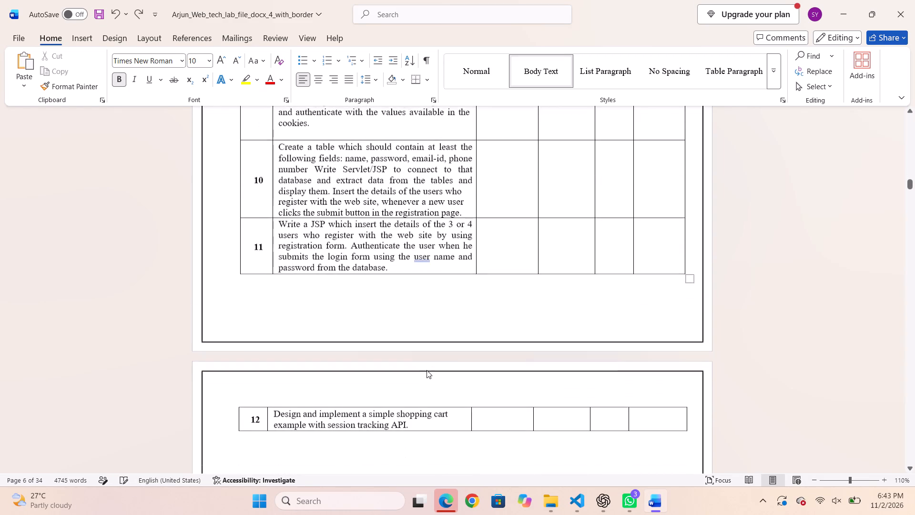
scroll(427, 370, down, 1)
click(393, 381)
scroll(393, 381, down, 1)
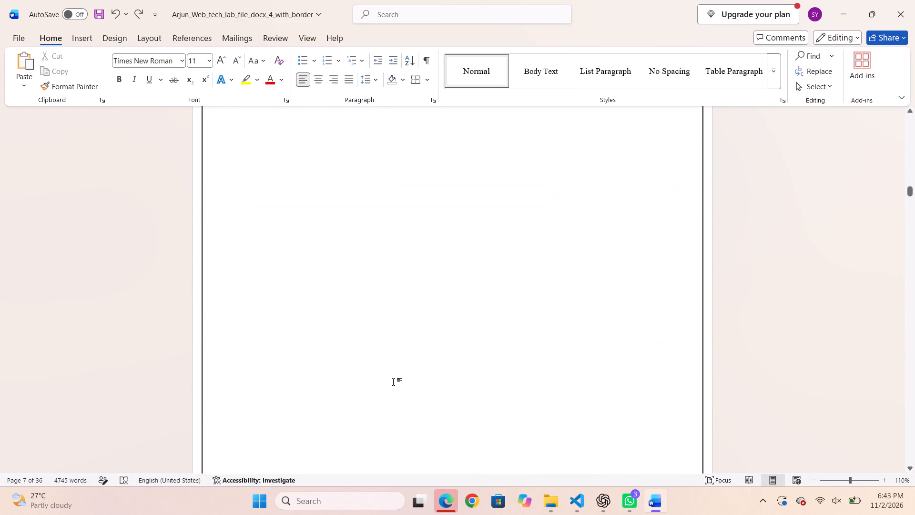
scroll(393, 381, down, 3)
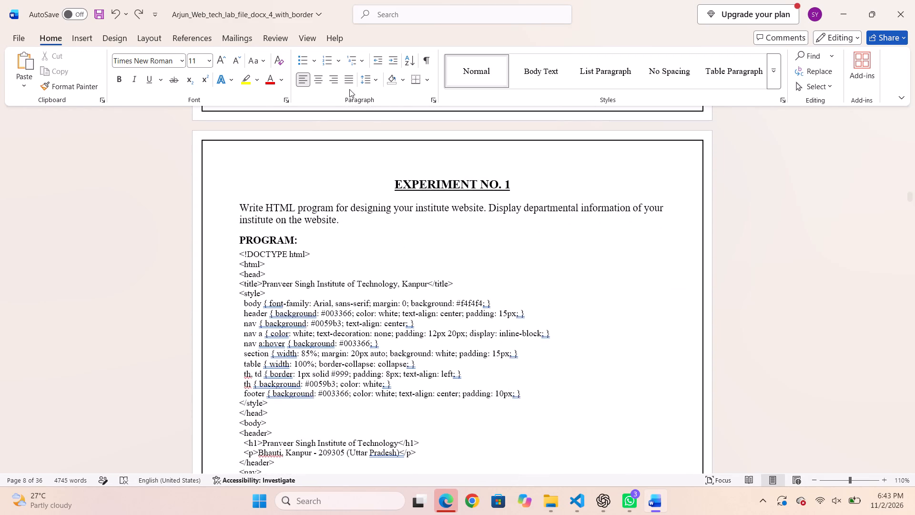
click(82, 37)
click(42, 80)
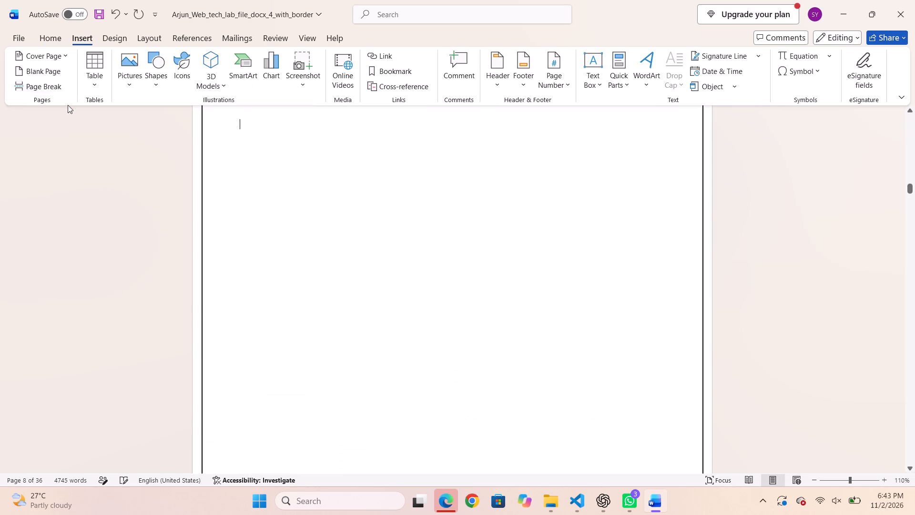
Open the Section 9 header on the Experiment No. 1 page and enable a different first page.
scroll(295, 191, right, 1)
scroll(295, 191, down, 3)
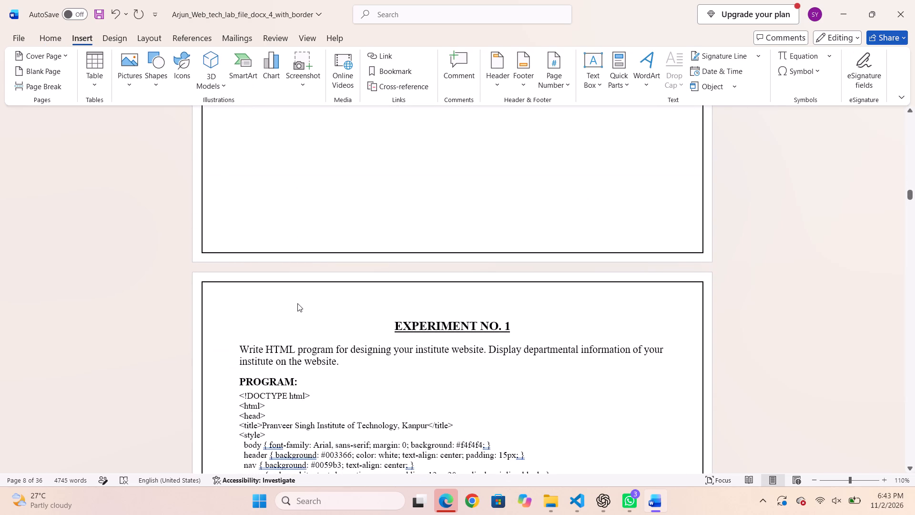
click(297, 303)
right_click(297, 303)
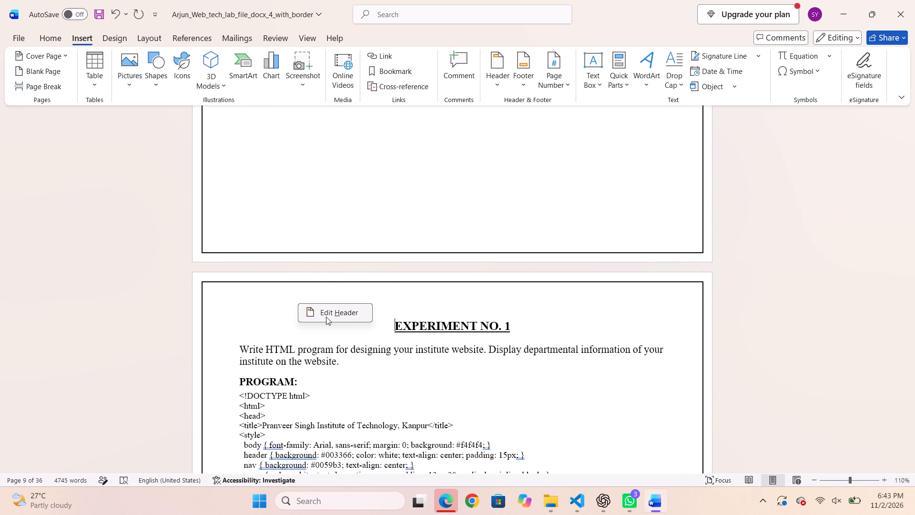
click(326, 317)
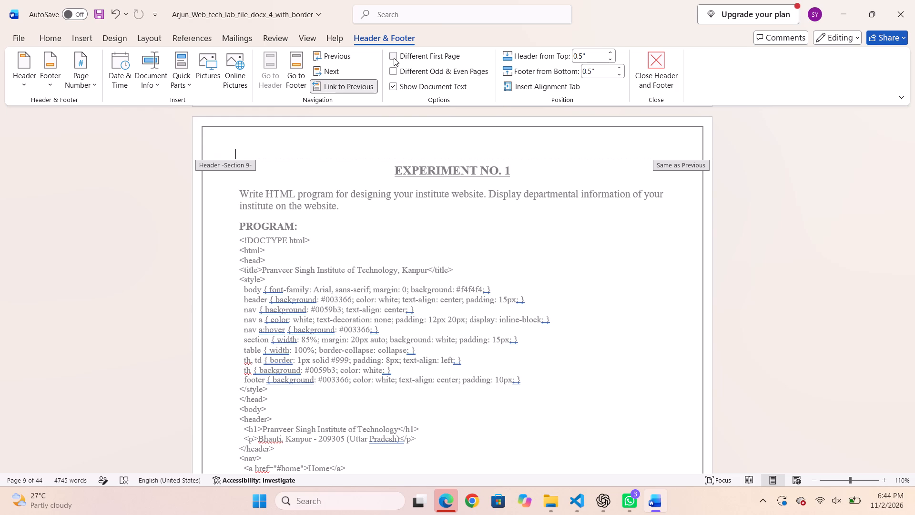
click(394, 58)
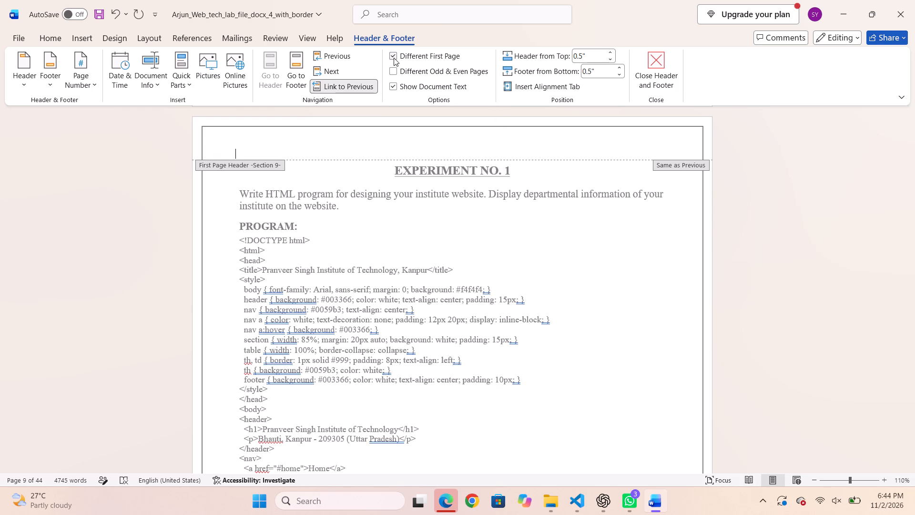
Leave the Section 9 first-page header and return to the body text of the Experiment No. 1 page.
click(340, 170)
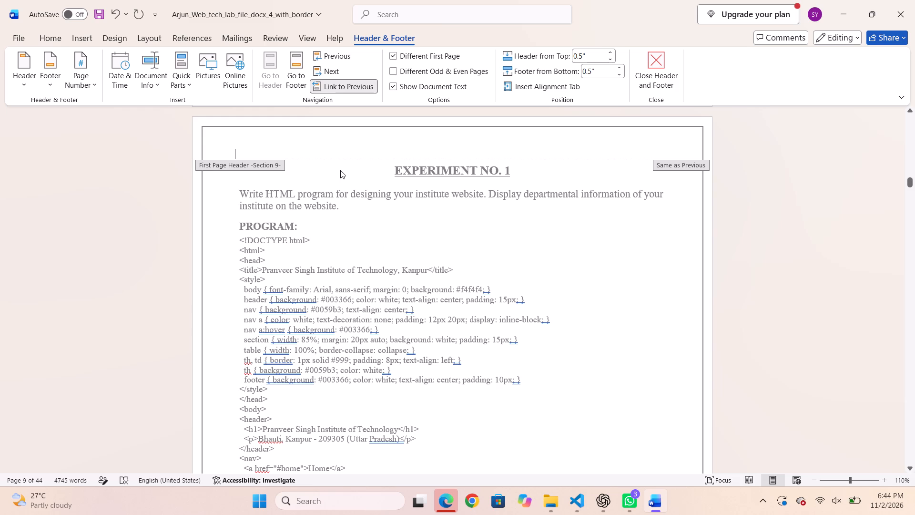
click(340, 170)
double_click(334, 142)
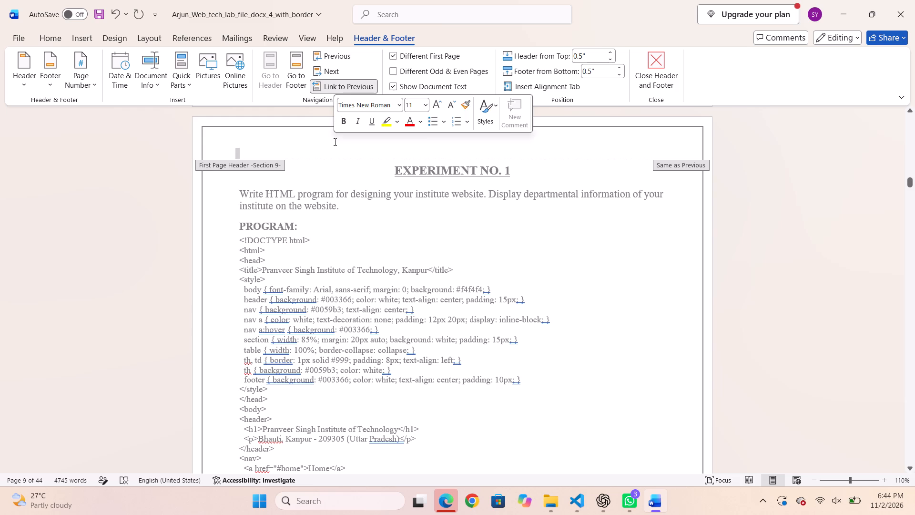
double_click(334, 142)
double_click(294, 140)
click(294, 140)
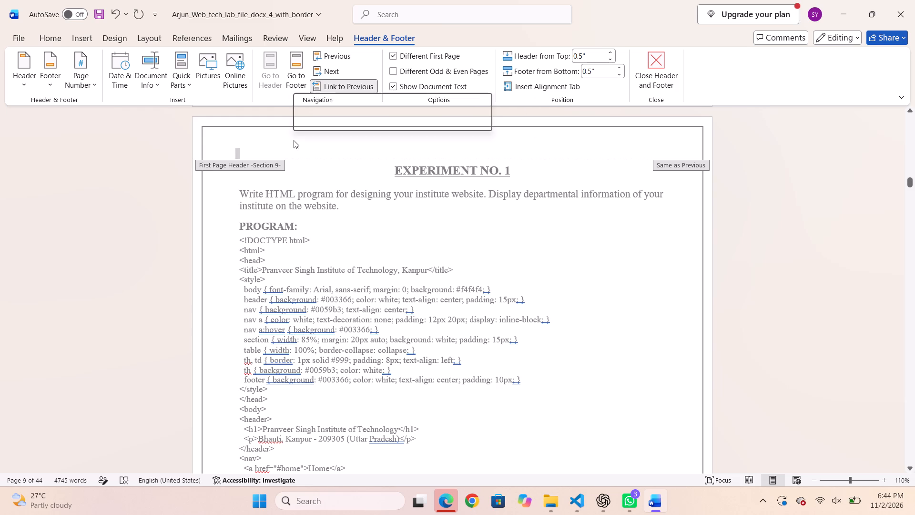
right_click(294, 140)
click(266, 135)
double_click(266, 135)
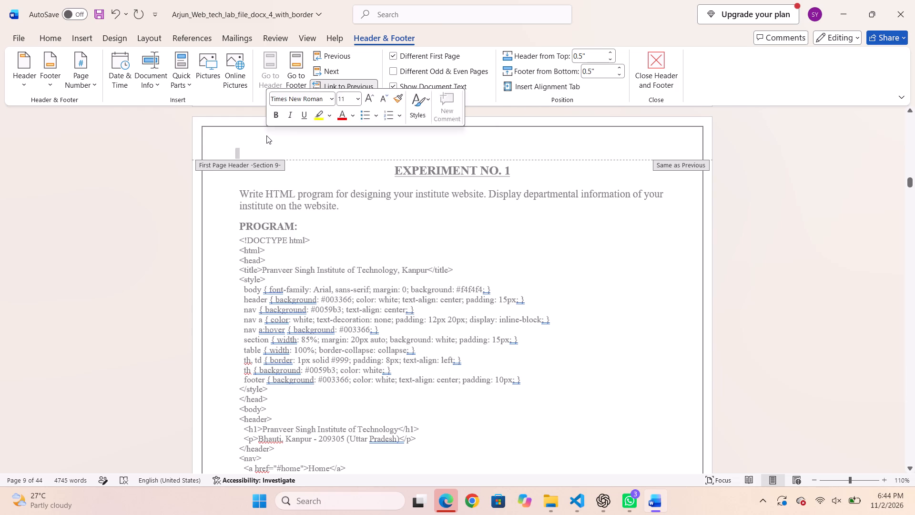
right_click(266, 135)
click(465, 140)
triple_click(521, 270)
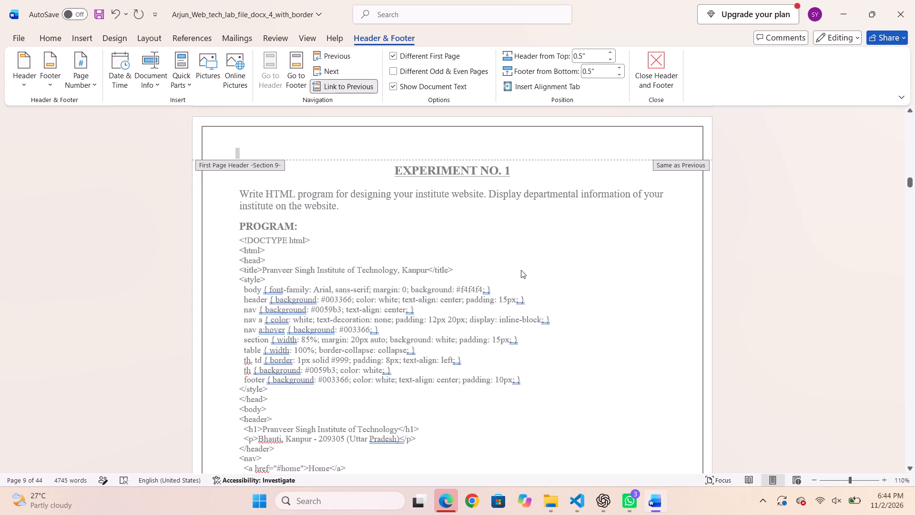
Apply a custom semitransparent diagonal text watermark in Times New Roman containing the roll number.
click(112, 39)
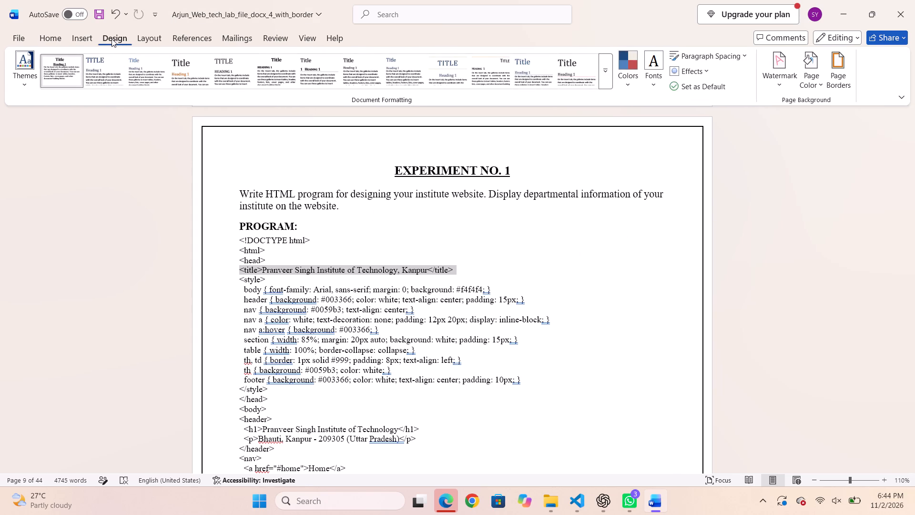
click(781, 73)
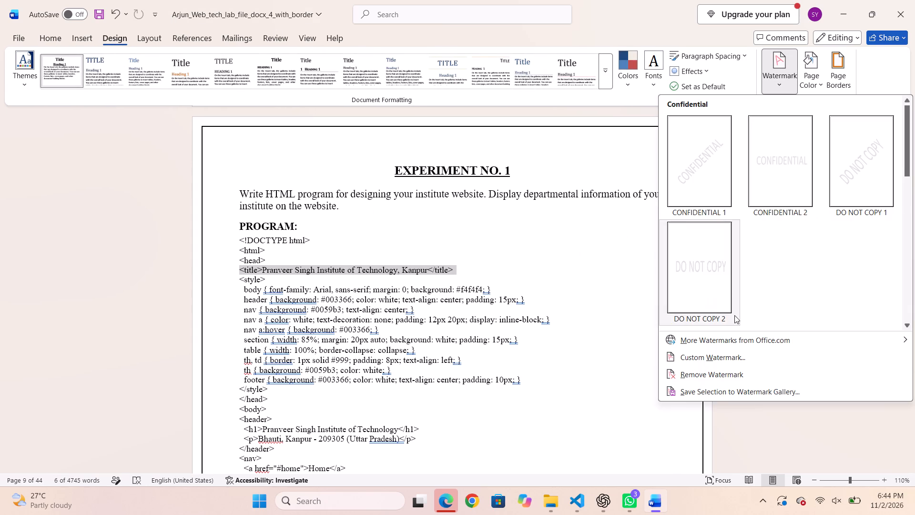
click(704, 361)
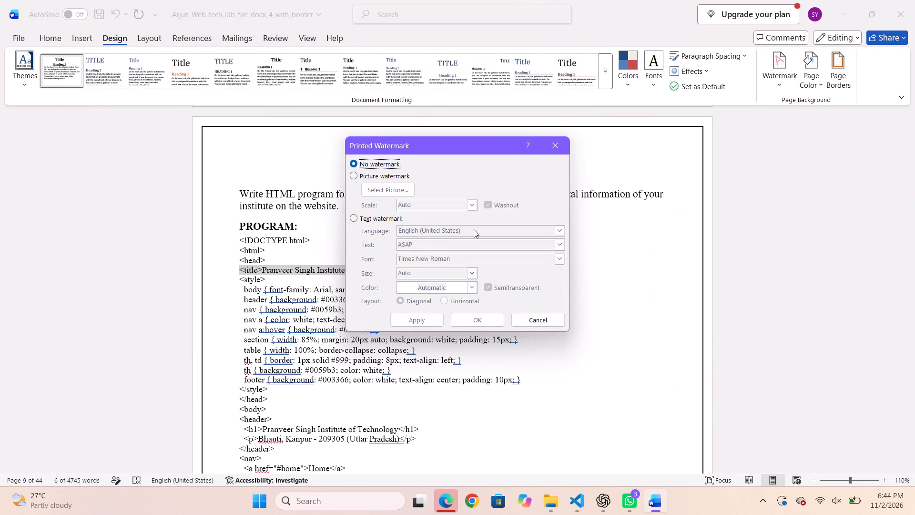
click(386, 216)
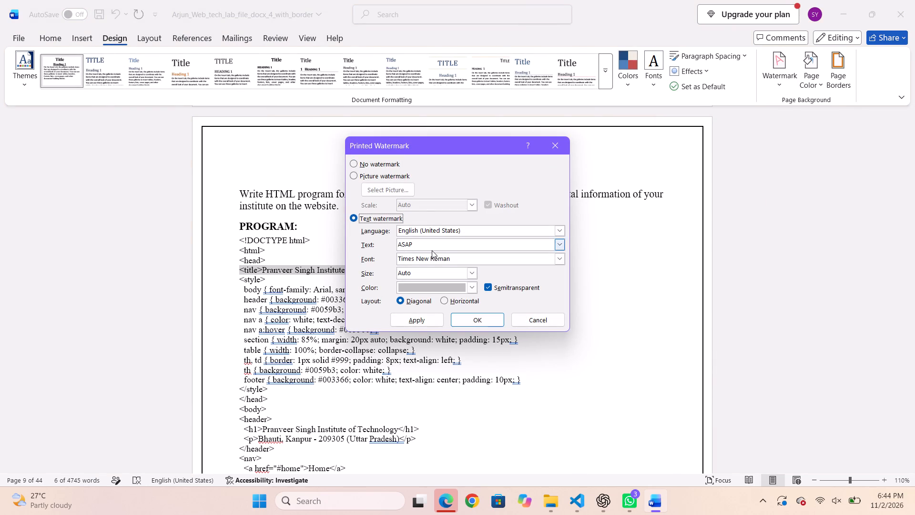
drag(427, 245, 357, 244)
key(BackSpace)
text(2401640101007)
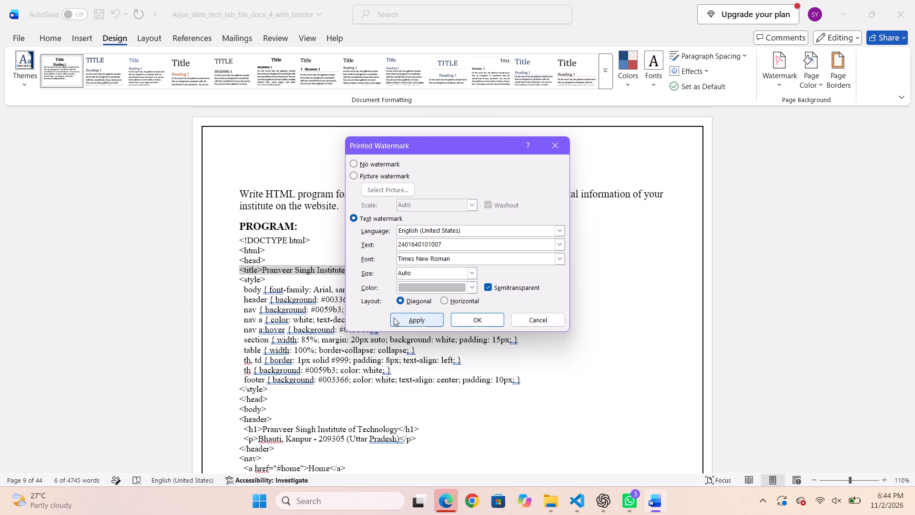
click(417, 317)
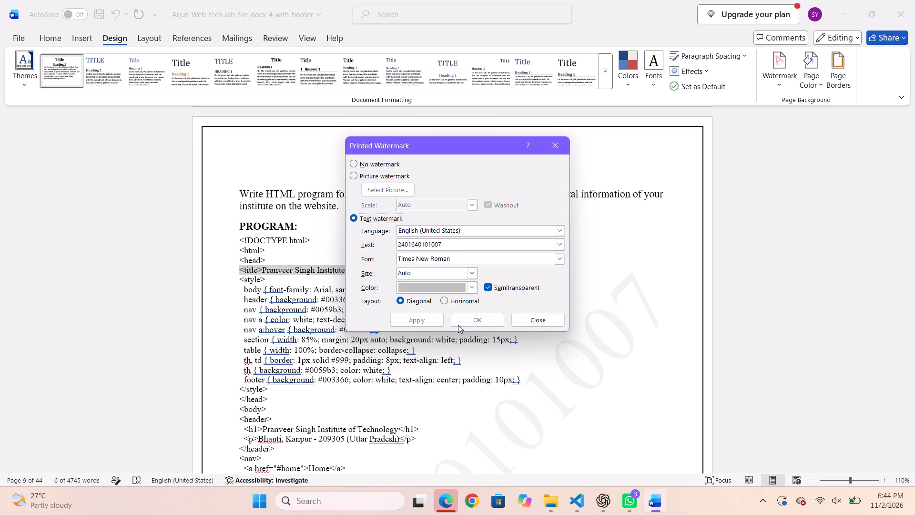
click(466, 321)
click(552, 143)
Check the pages before Experiment No. 1, up to the cover page, for the roll-number watermark.
scroll(490, 201, up, 7)
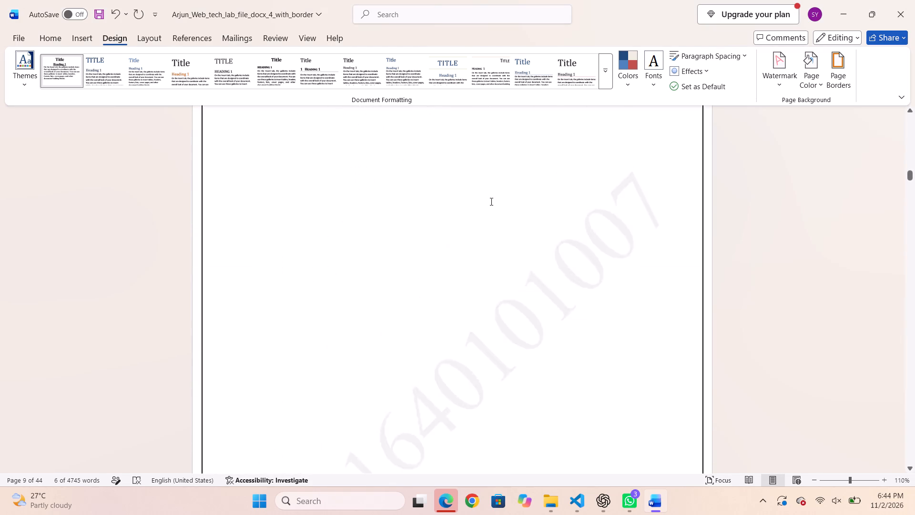
scroll(490, 201, up, 19)
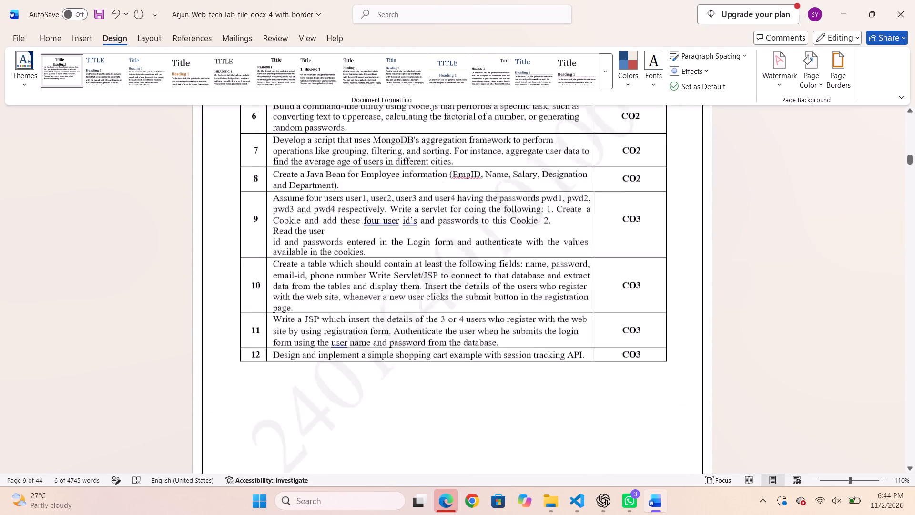
scroll(490, 201, up, 12)
scroll(490, 201, down, 4)
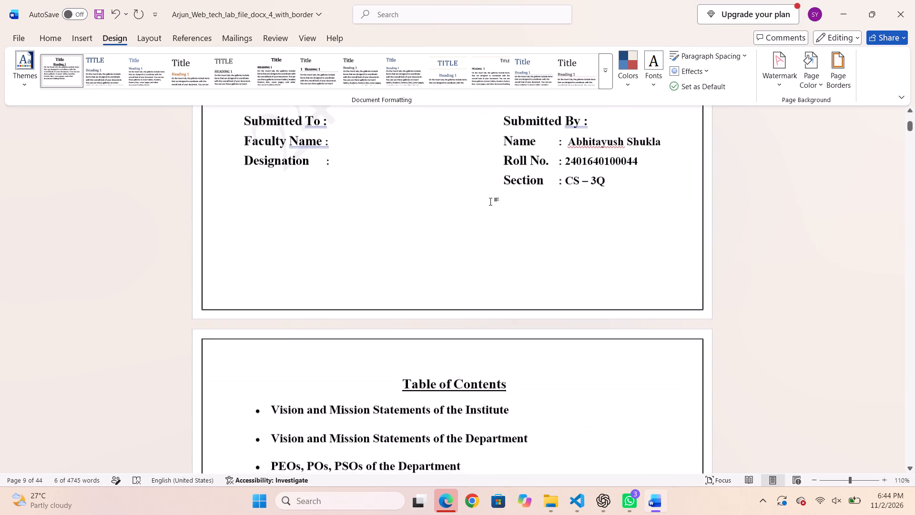
scroll(490, 201, down, 3)
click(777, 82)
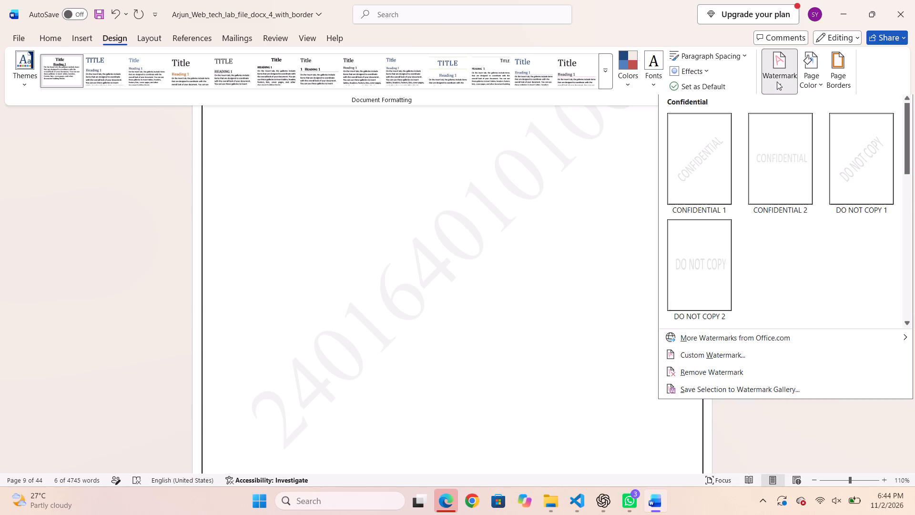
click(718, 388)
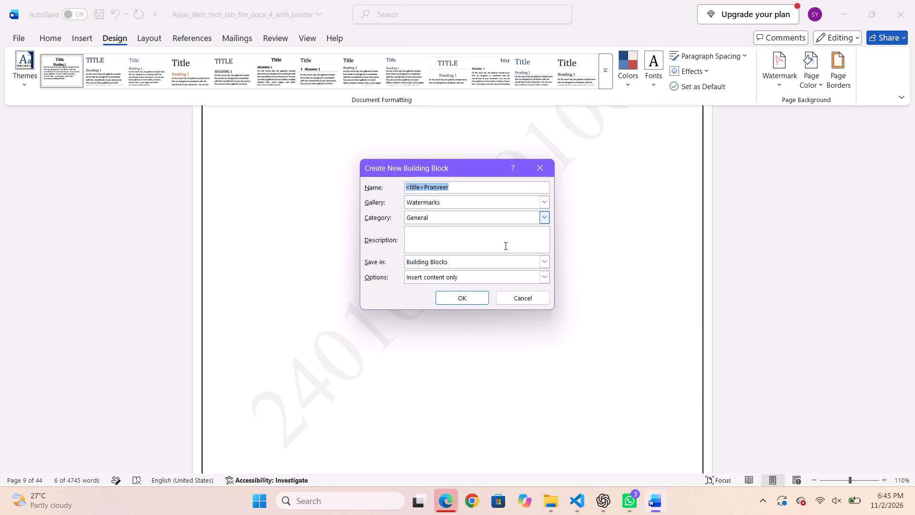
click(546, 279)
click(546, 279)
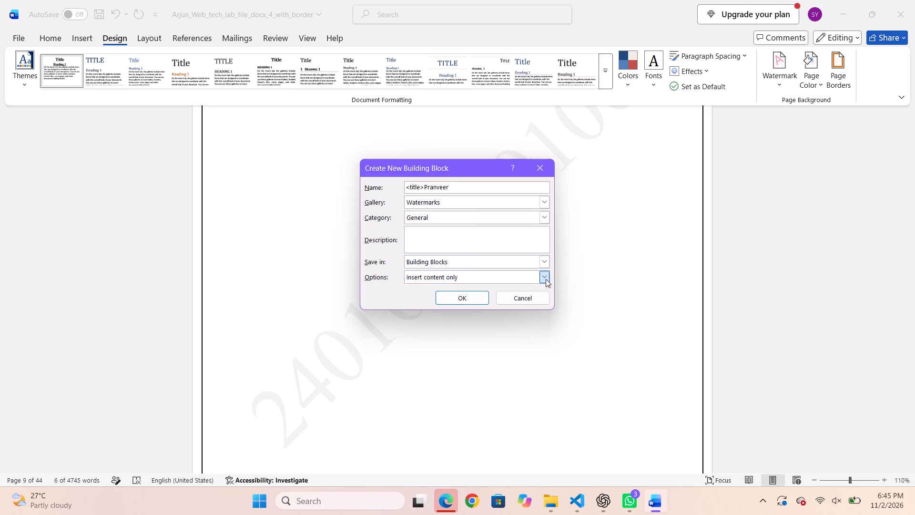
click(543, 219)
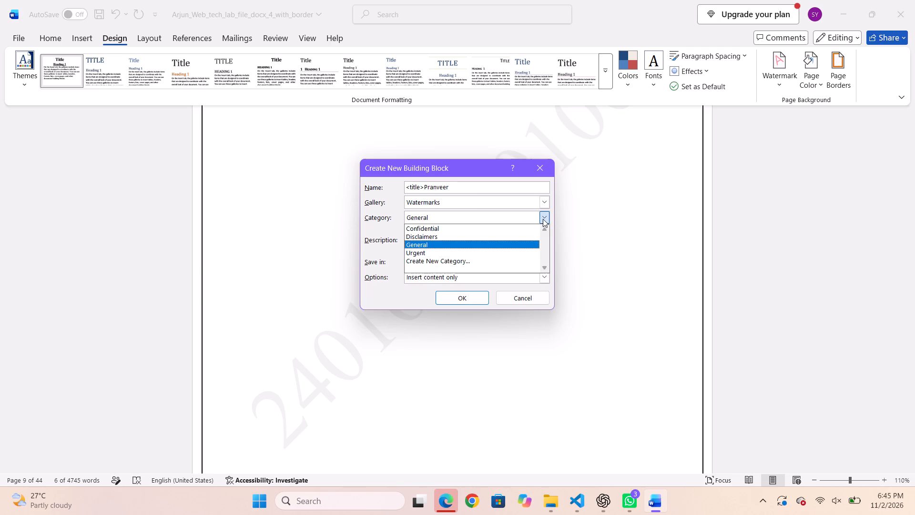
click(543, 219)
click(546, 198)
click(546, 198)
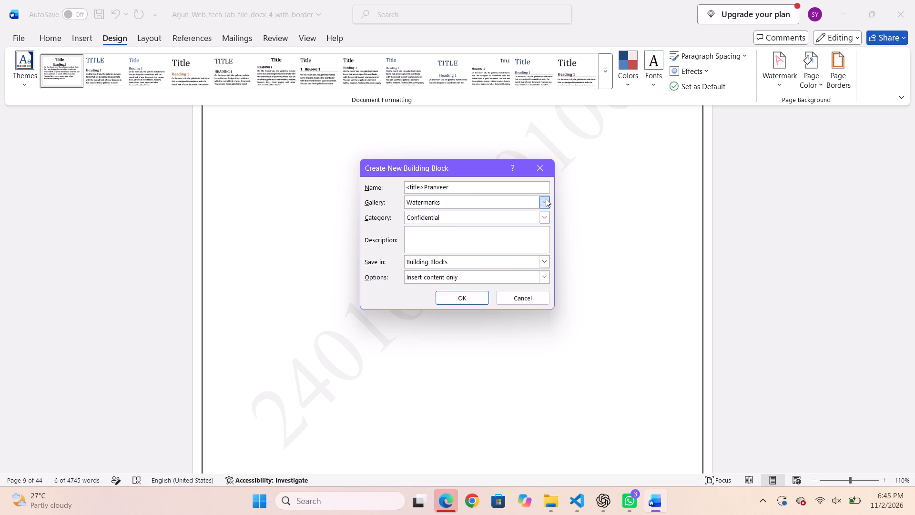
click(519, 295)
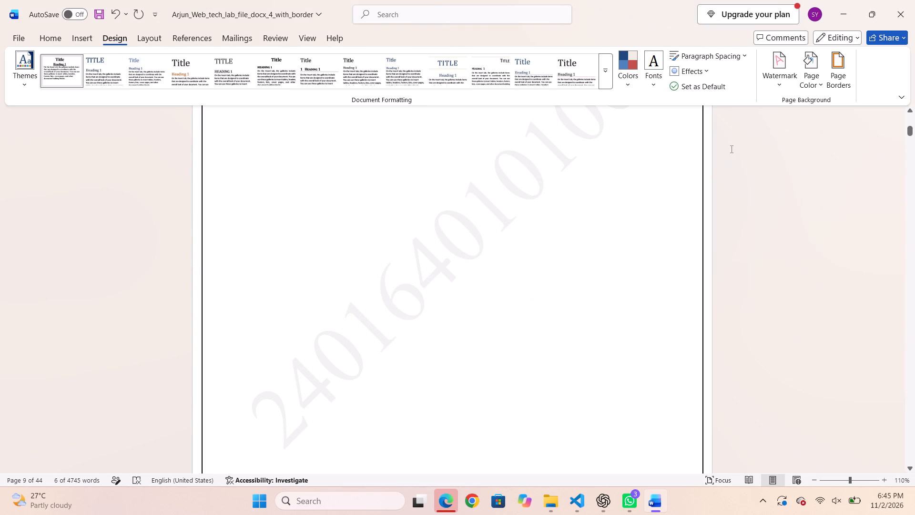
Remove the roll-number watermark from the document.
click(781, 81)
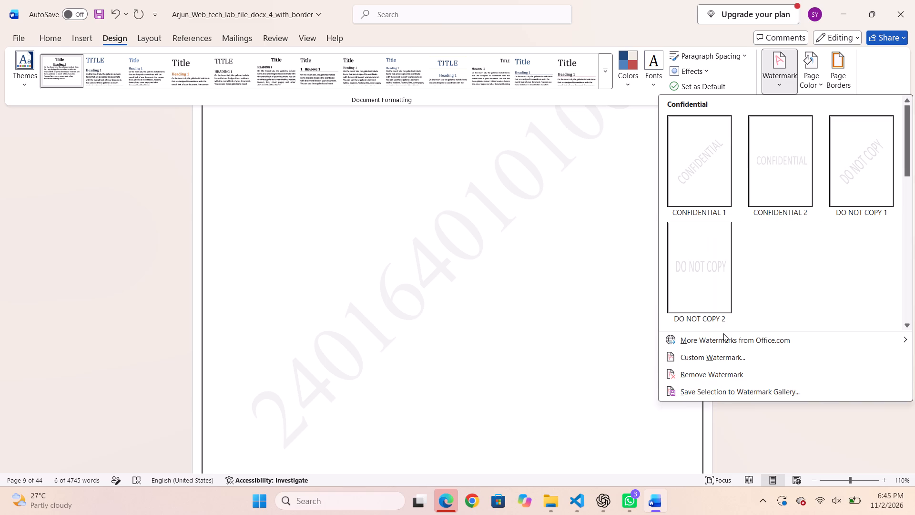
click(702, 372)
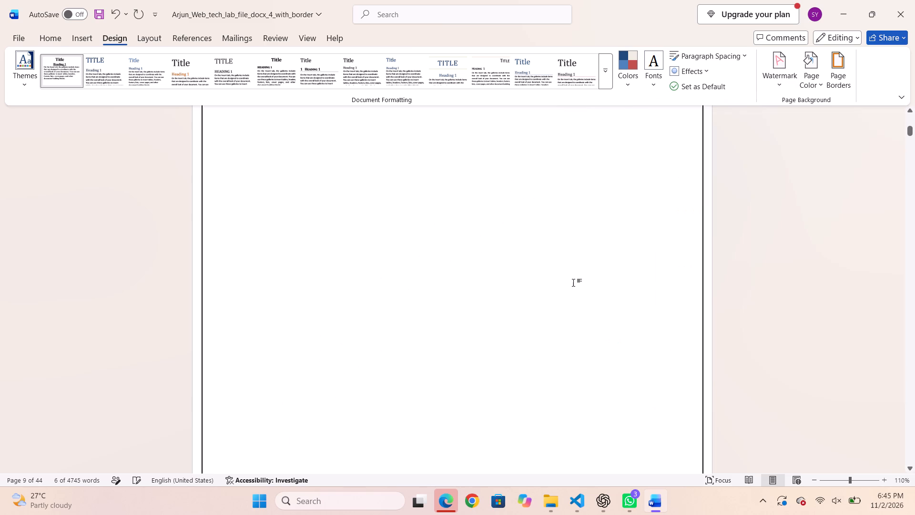
Examine the front pages, the experiment index and the row 12 page ahead of Experiment No. 1 for watermark and layout.
scroll(573, 282, up, 11)
scroll(573, 282, down, 14)
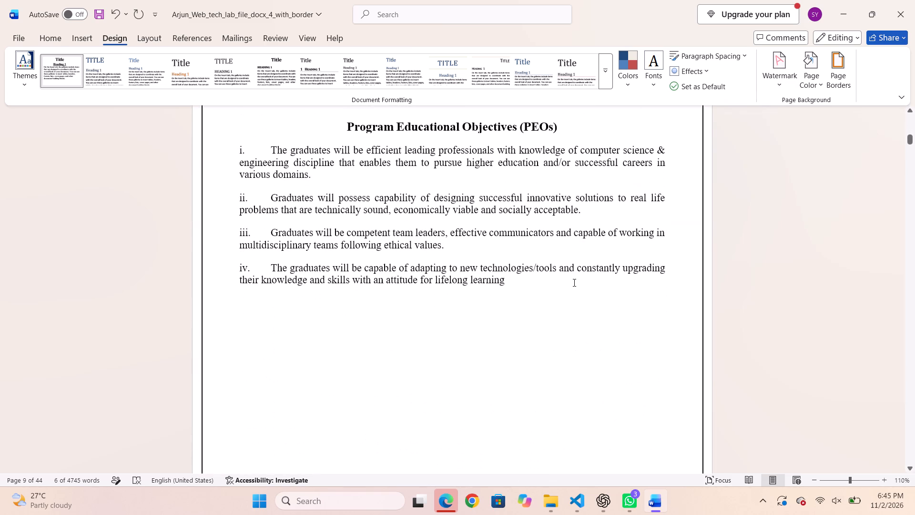
click(27, 36)
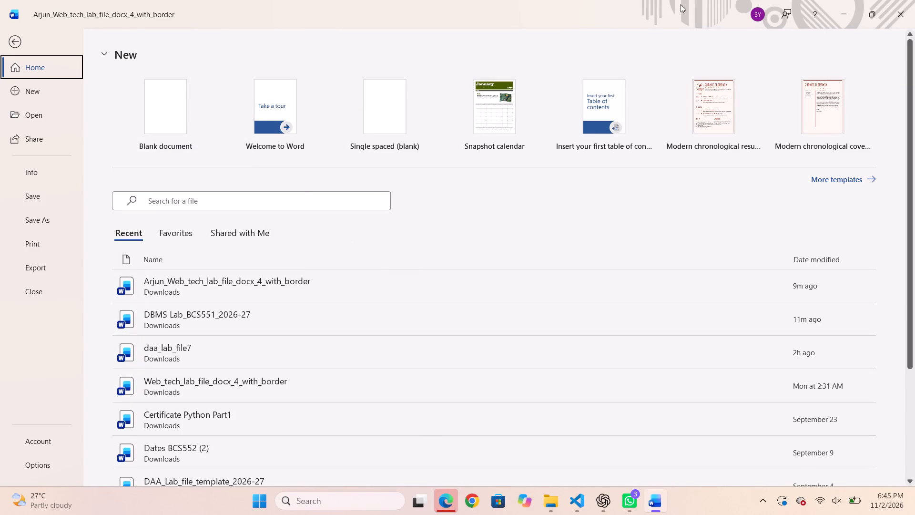
click(16, 50)
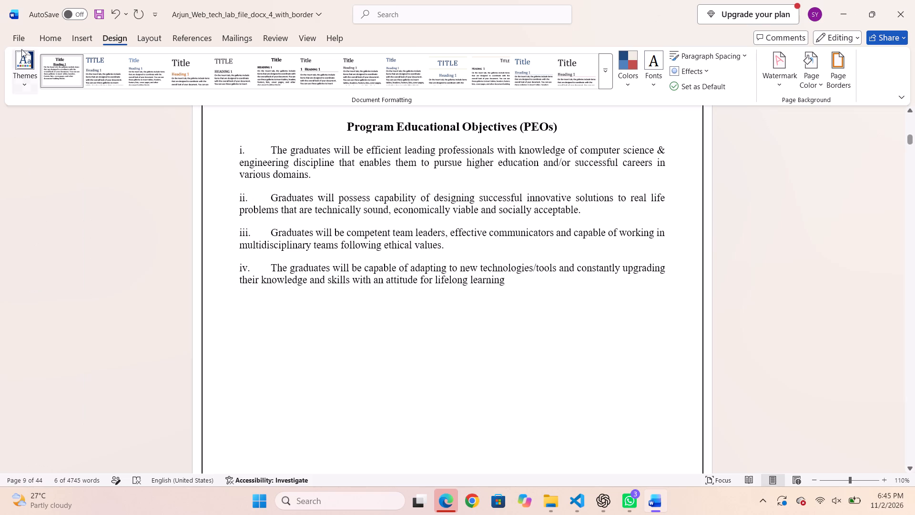
scroll(347, 288, down, 9)
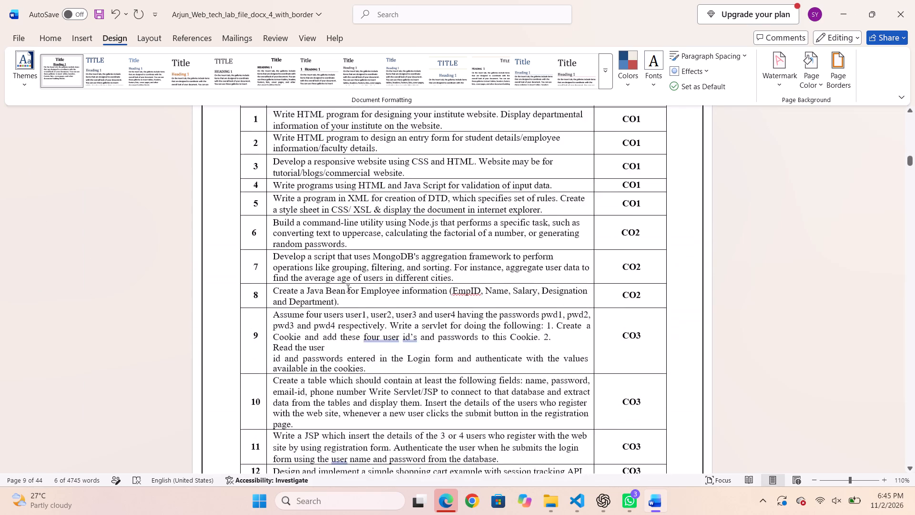
scroll(347, 288, down, 5)
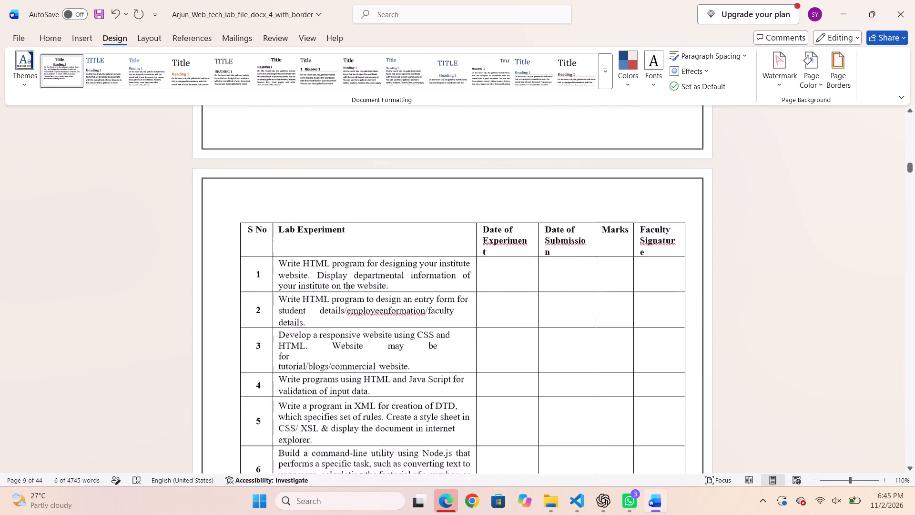
scroll(347, 288, down, 7)
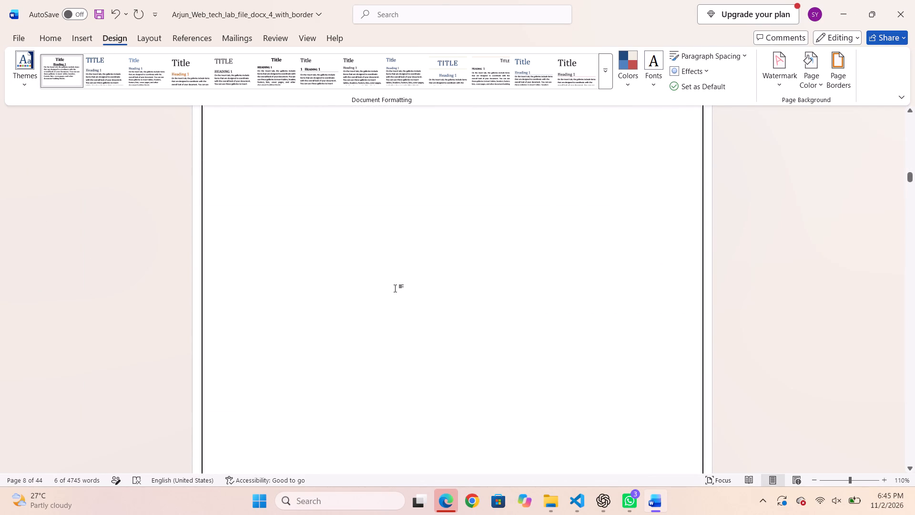
click(413, 288)
scroll(450, 323, down, 1)
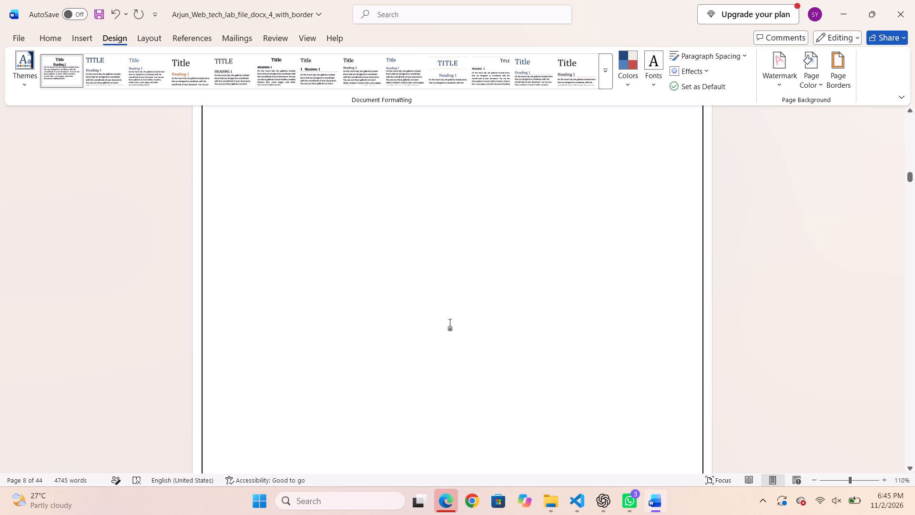
scroll(450, 323, down, 1)
ctrl+scroll(450, 323, up, 1)
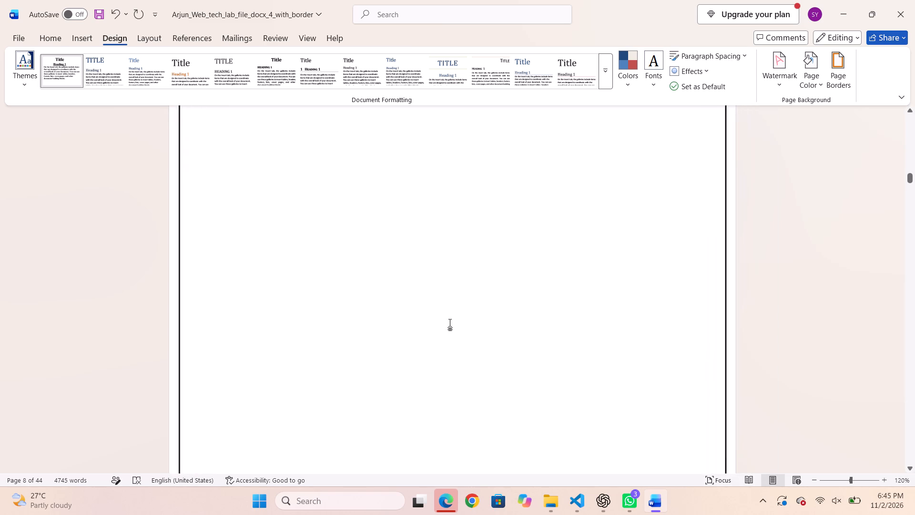
scroll(450, 323, up, 1)
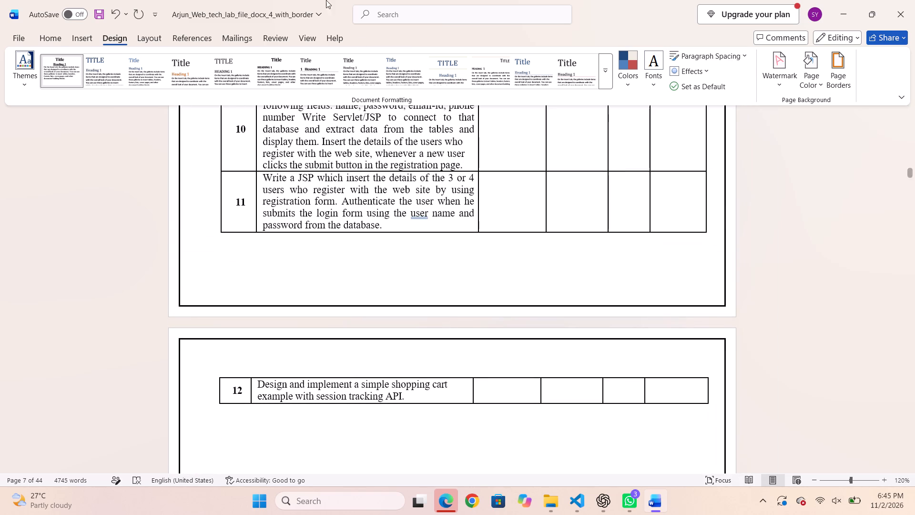
scroll(391, 248, down, 2)
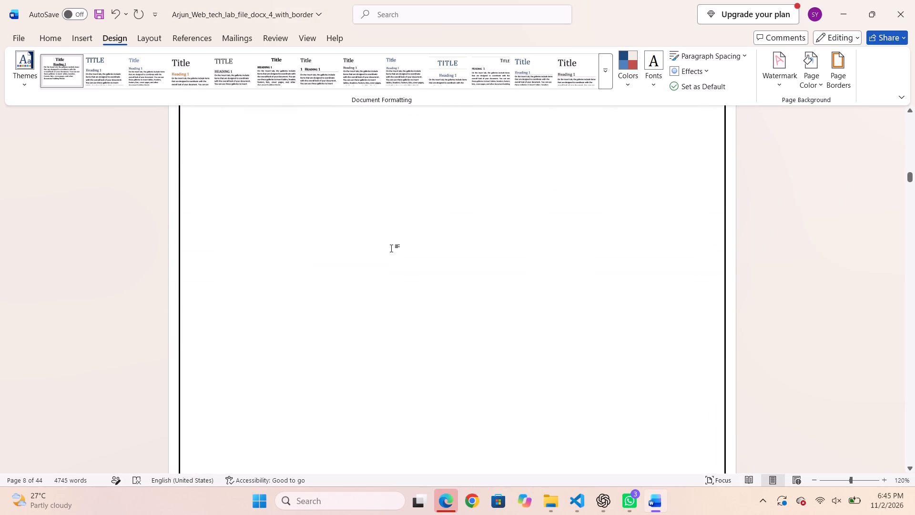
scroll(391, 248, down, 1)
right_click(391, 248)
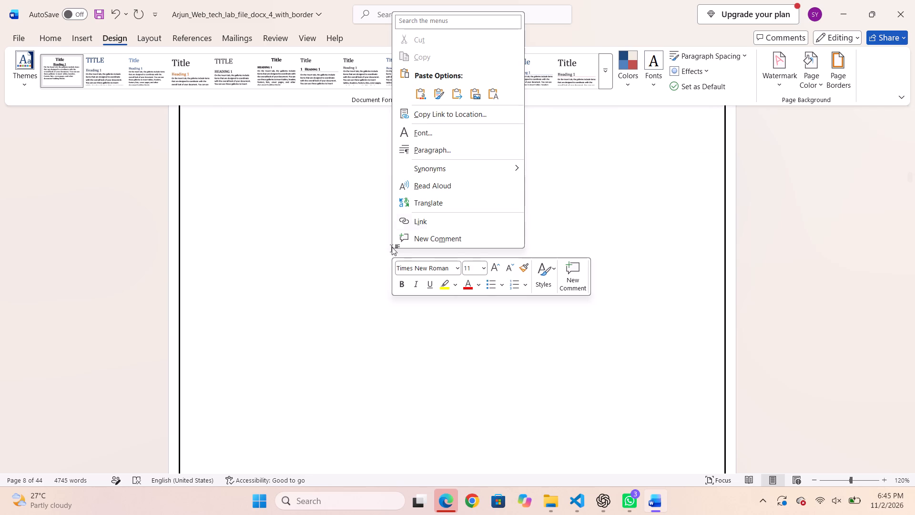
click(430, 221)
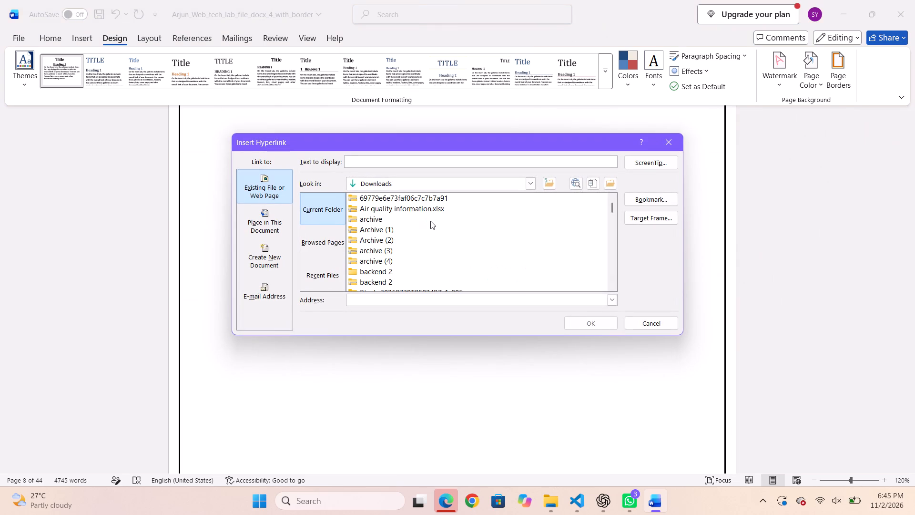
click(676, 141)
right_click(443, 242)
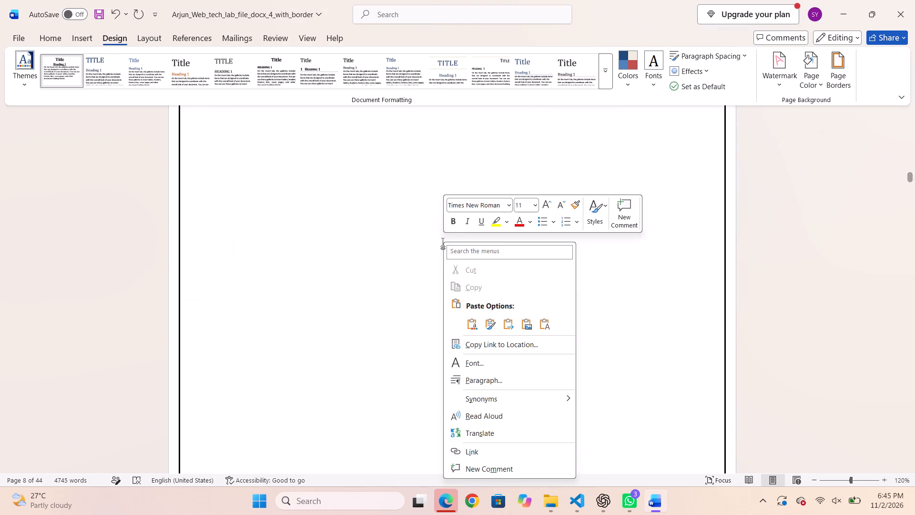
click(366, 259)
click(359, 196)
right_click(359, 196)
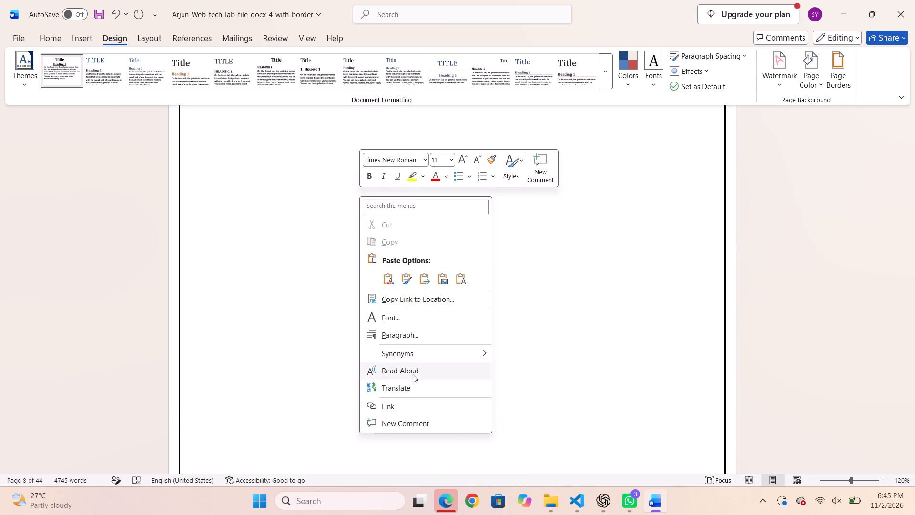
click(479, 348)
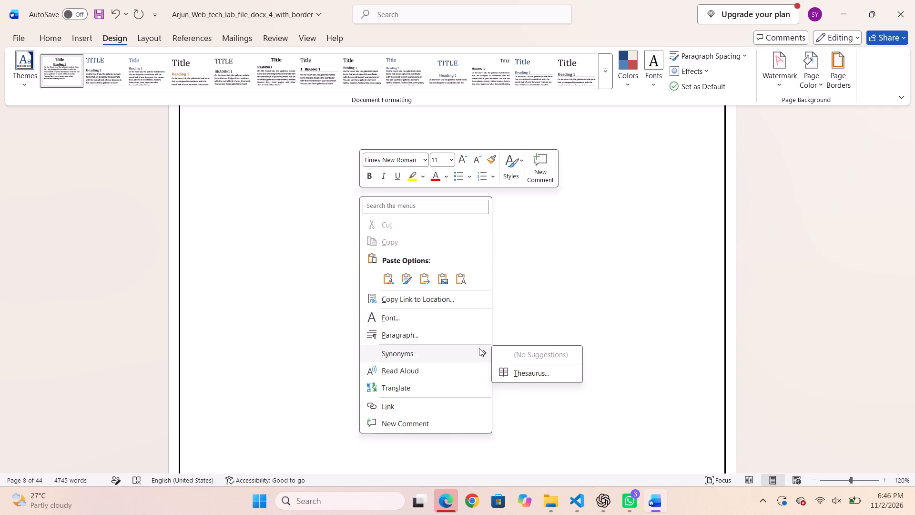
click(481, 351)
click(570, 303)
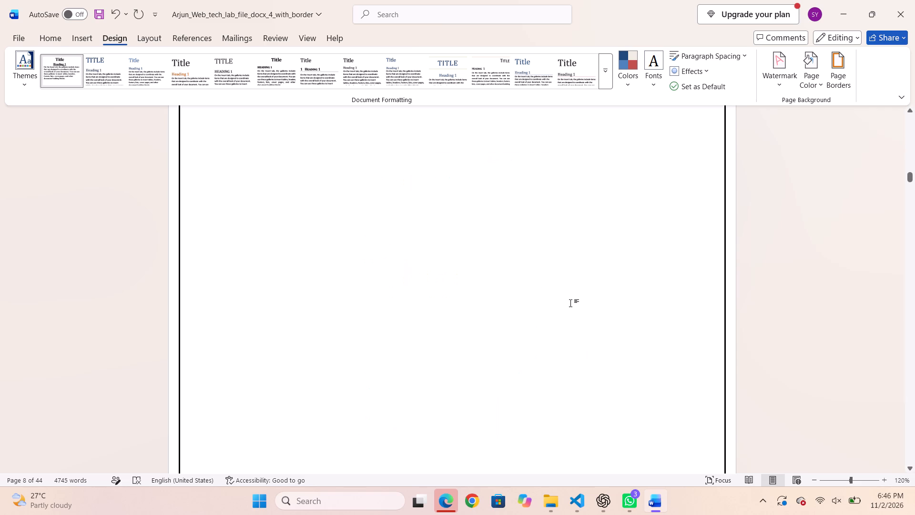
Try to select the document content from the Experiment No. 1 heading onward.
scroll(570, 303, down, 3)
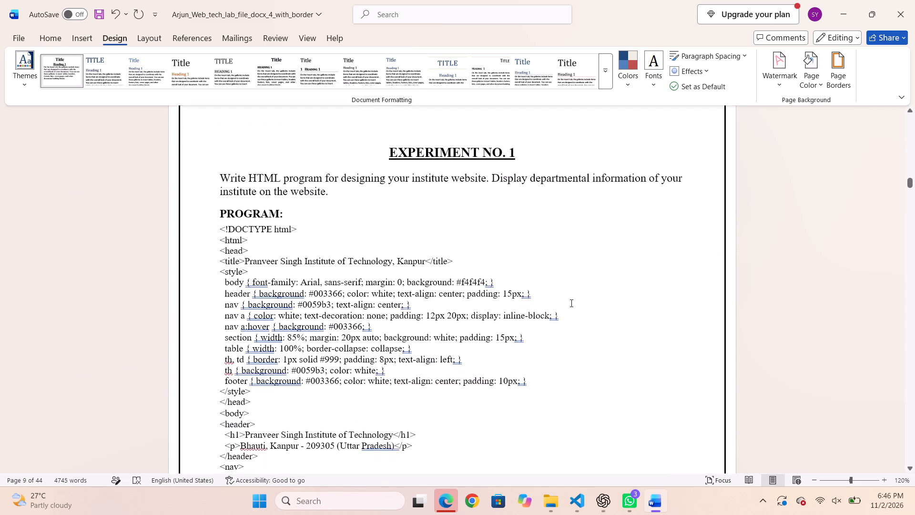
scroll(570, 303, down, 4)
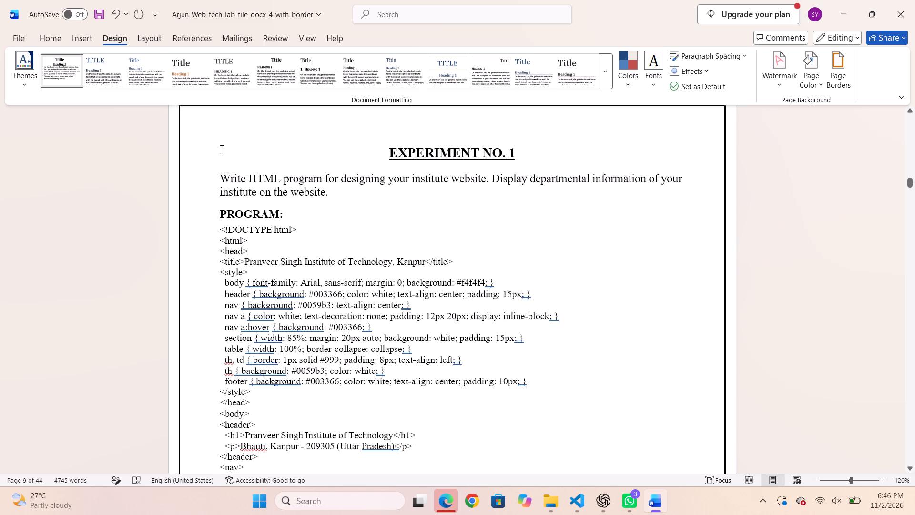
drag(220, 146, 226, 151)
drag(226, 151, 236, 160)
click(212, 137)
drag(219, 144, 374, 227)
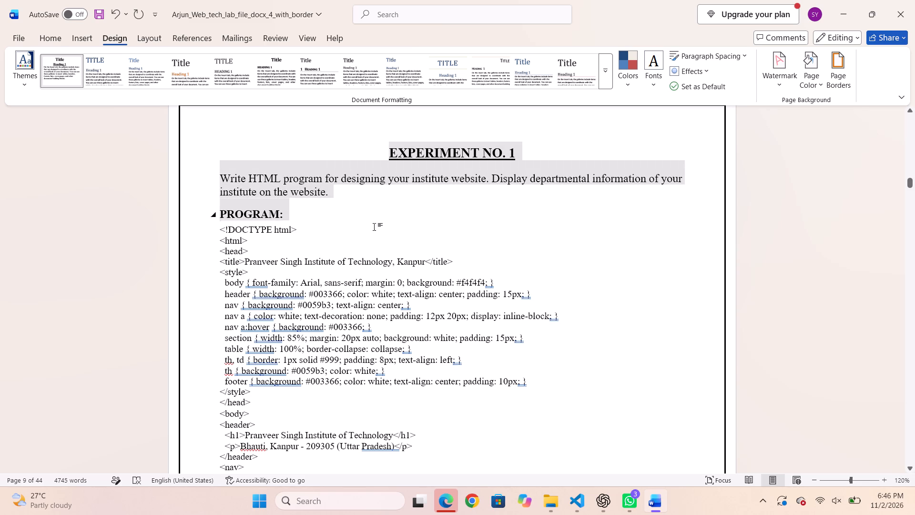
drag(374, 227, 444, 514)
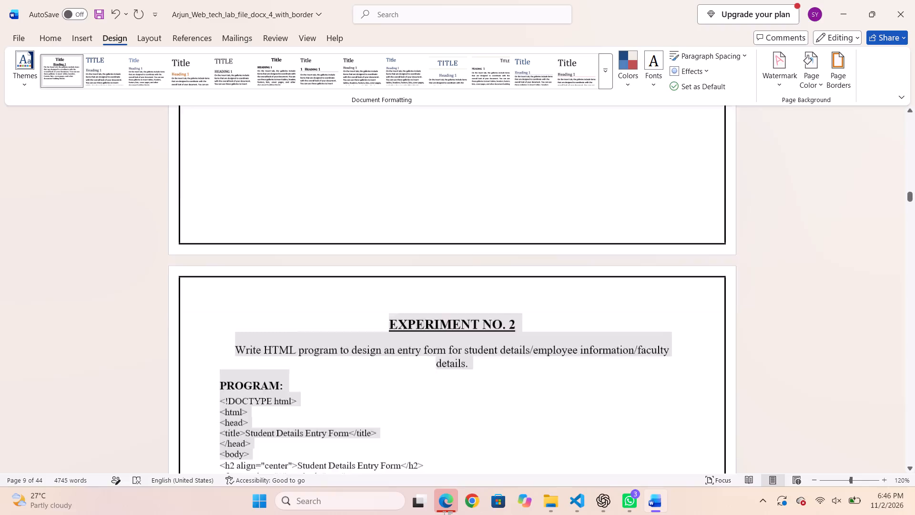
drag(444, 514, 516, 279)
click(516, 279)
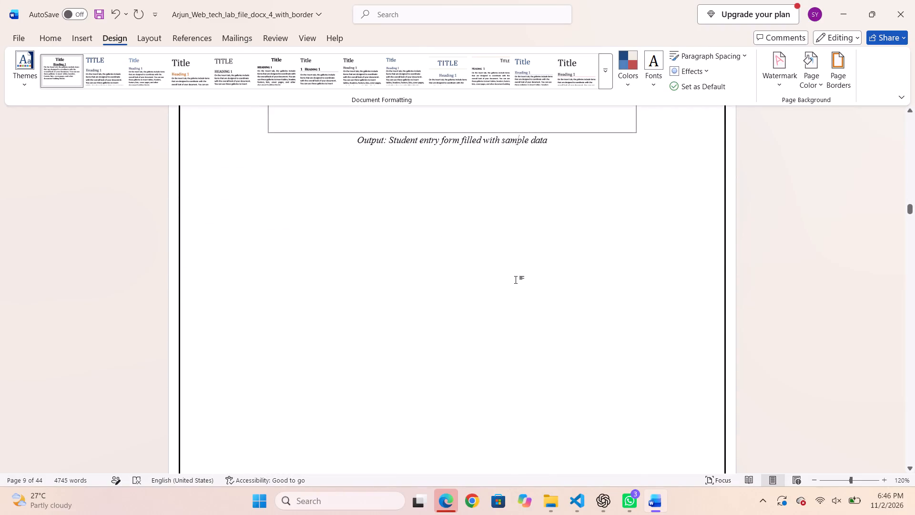
Look back through the pages ahead of the experiments, up to the cover page.
scroll(516, 279, up, 17)
scroll(516, 279, up, 11)
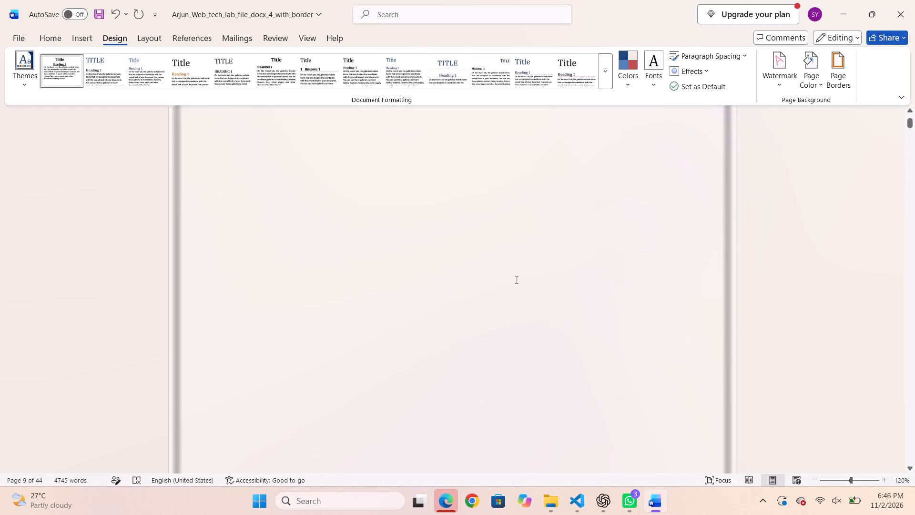
scroll(516, 279, up, 9)
scroll(516, 279, down, 1)
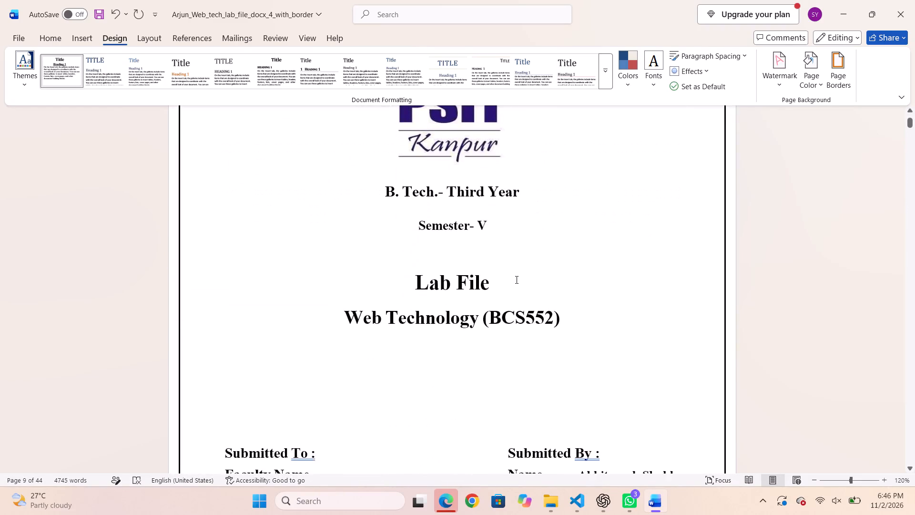
scroll(516, 279, down, 1)
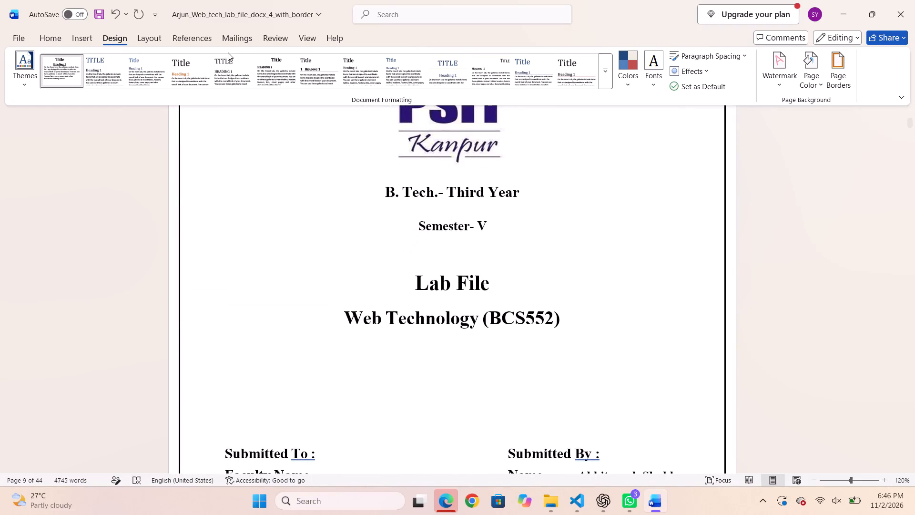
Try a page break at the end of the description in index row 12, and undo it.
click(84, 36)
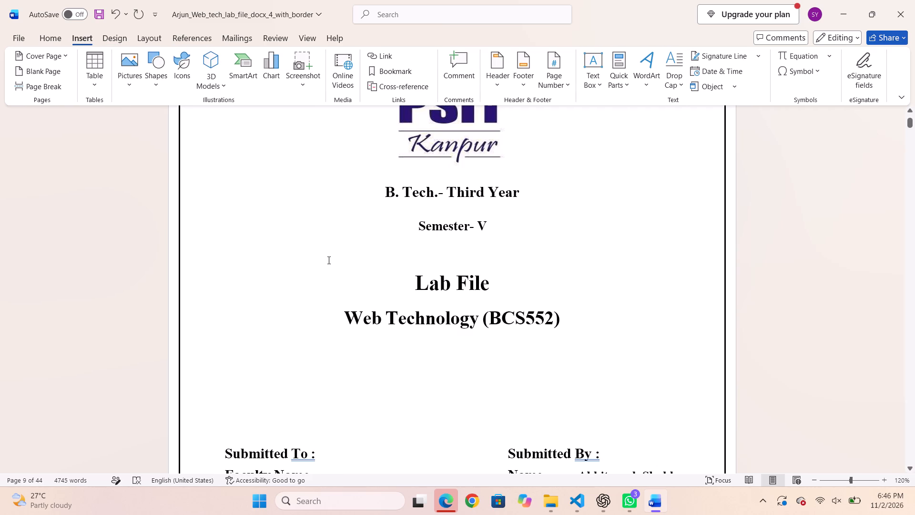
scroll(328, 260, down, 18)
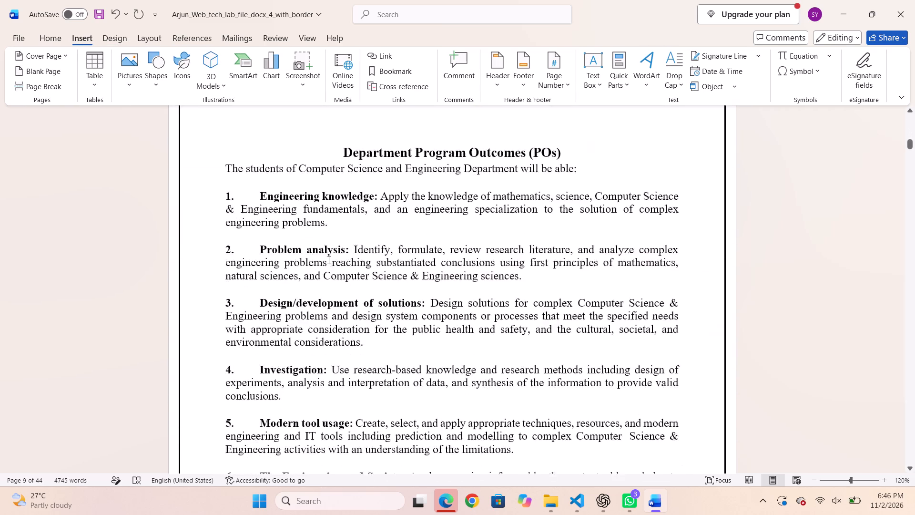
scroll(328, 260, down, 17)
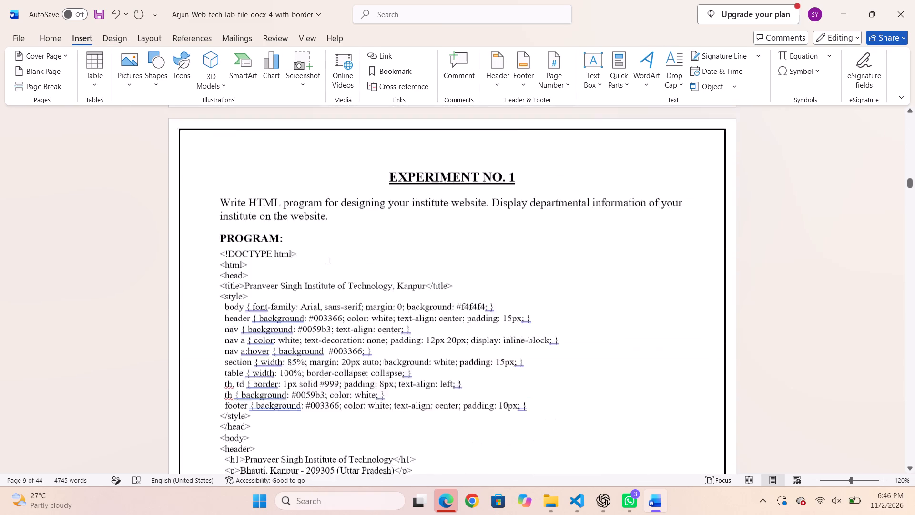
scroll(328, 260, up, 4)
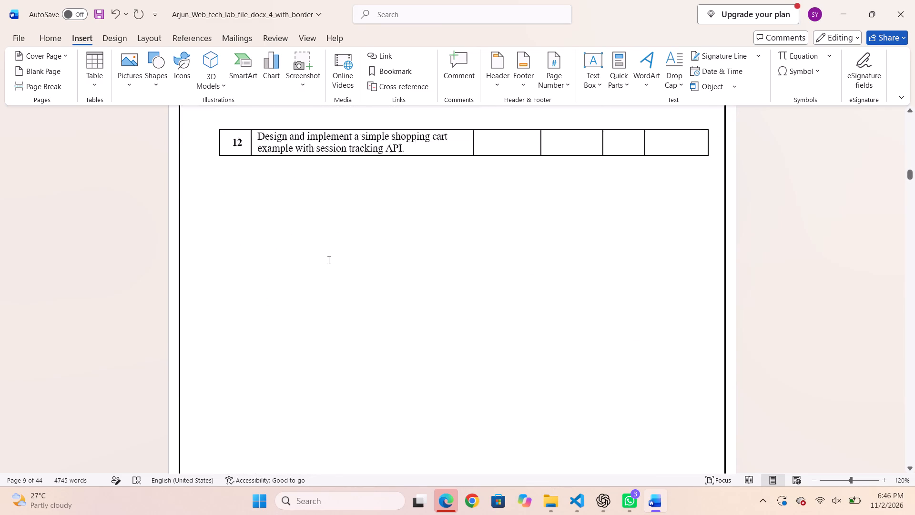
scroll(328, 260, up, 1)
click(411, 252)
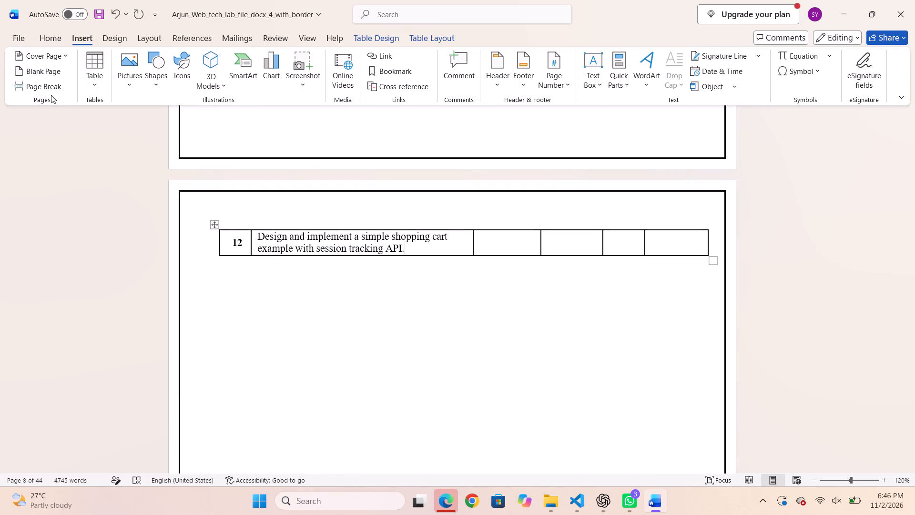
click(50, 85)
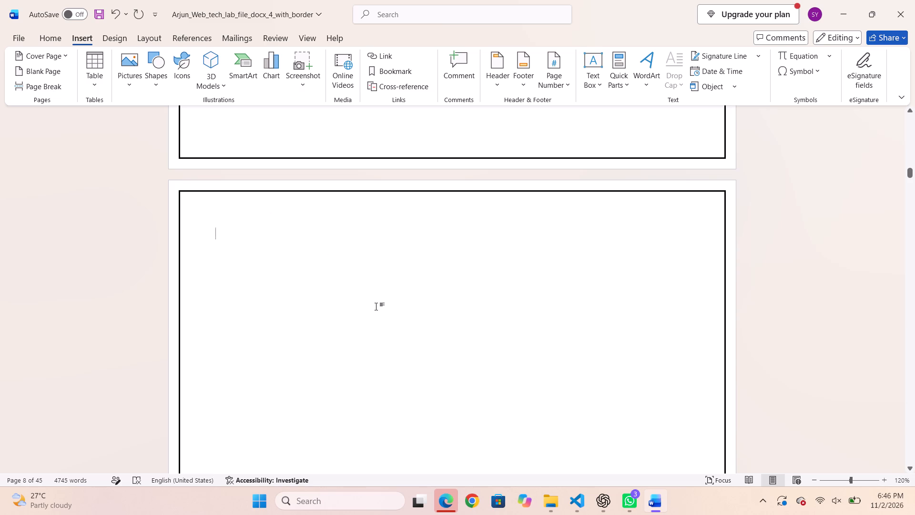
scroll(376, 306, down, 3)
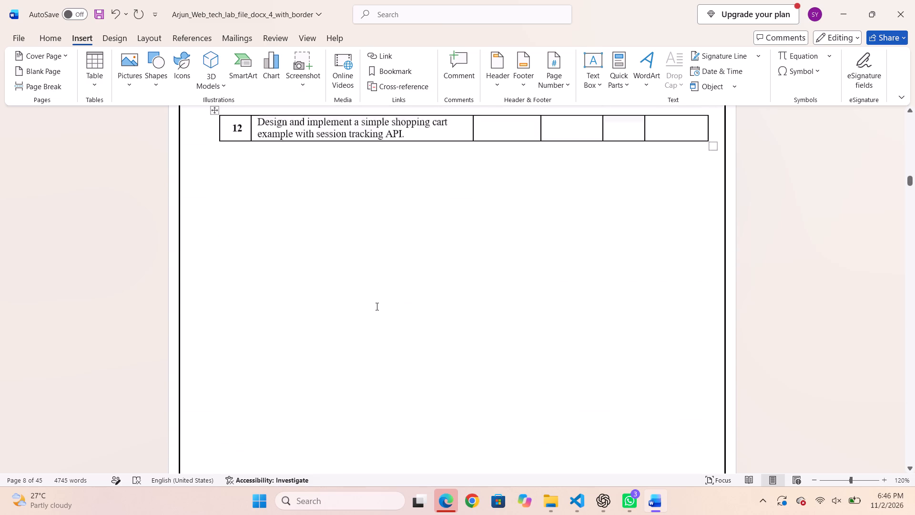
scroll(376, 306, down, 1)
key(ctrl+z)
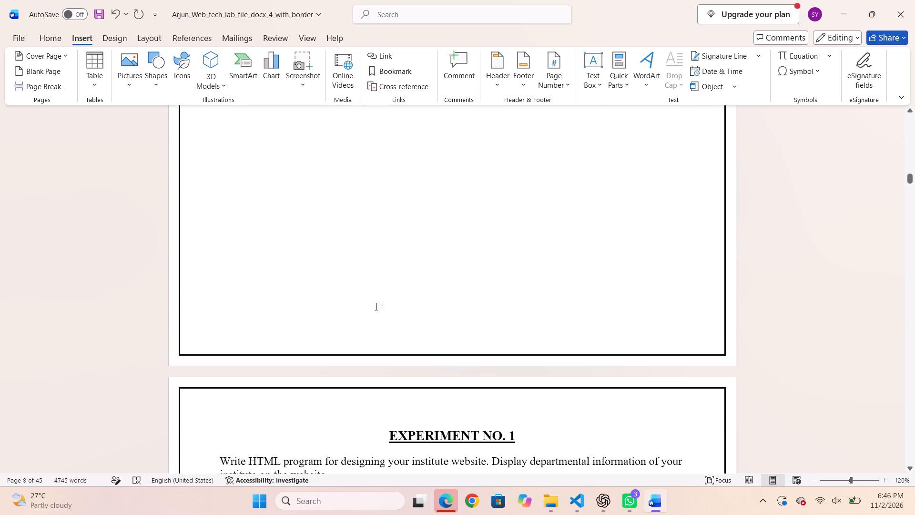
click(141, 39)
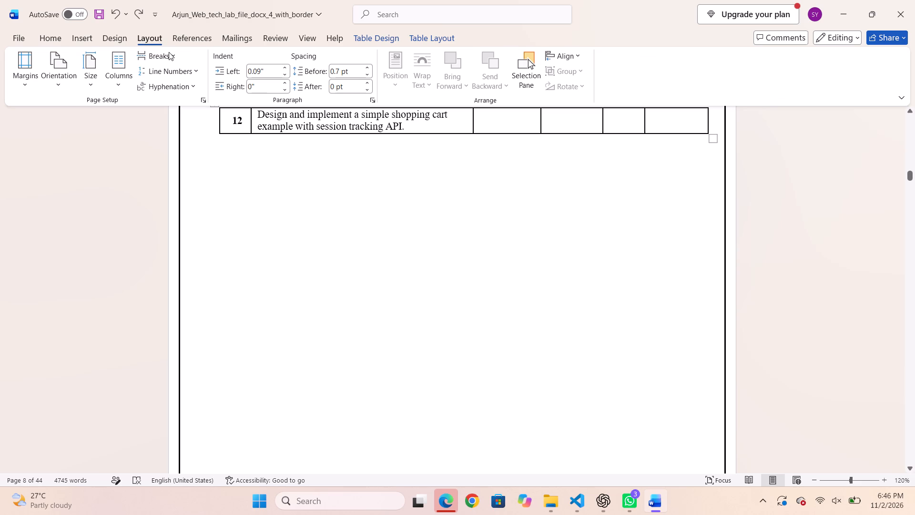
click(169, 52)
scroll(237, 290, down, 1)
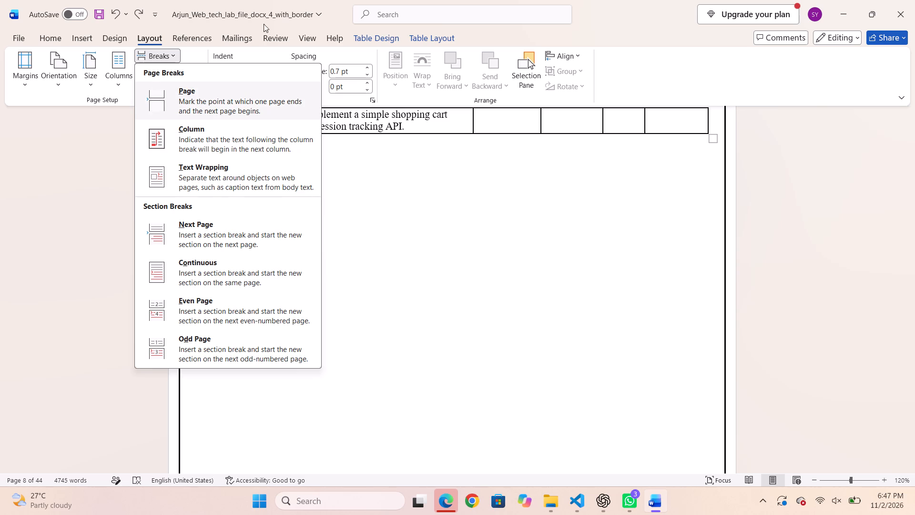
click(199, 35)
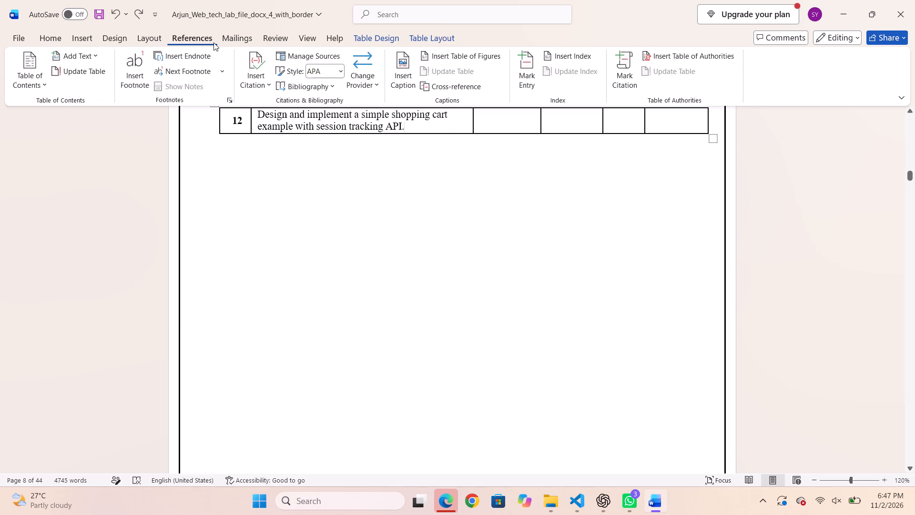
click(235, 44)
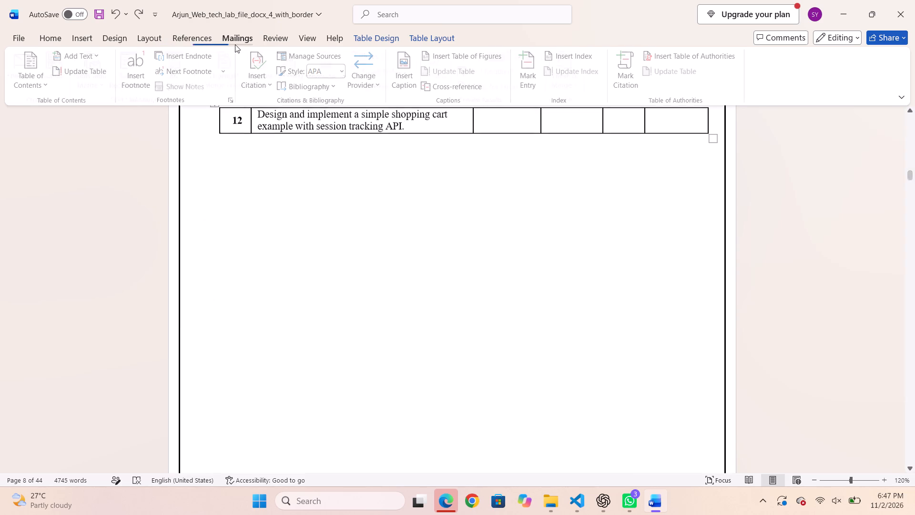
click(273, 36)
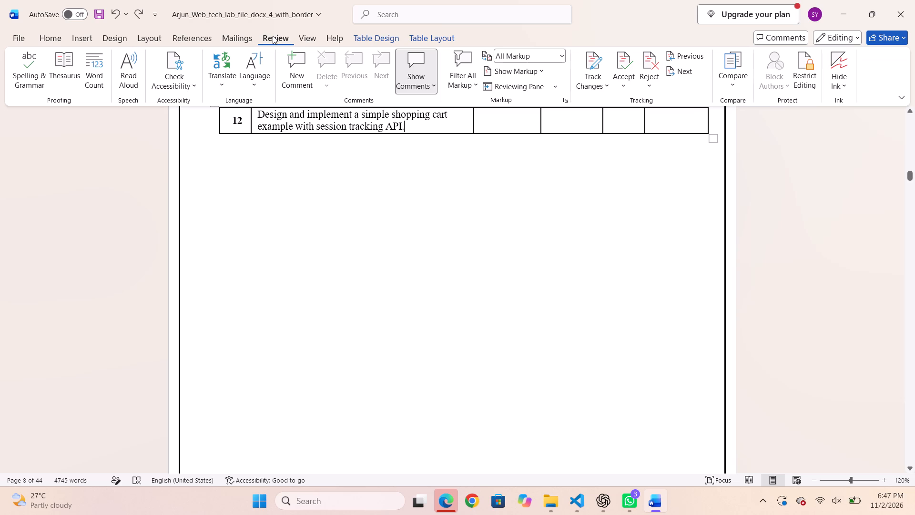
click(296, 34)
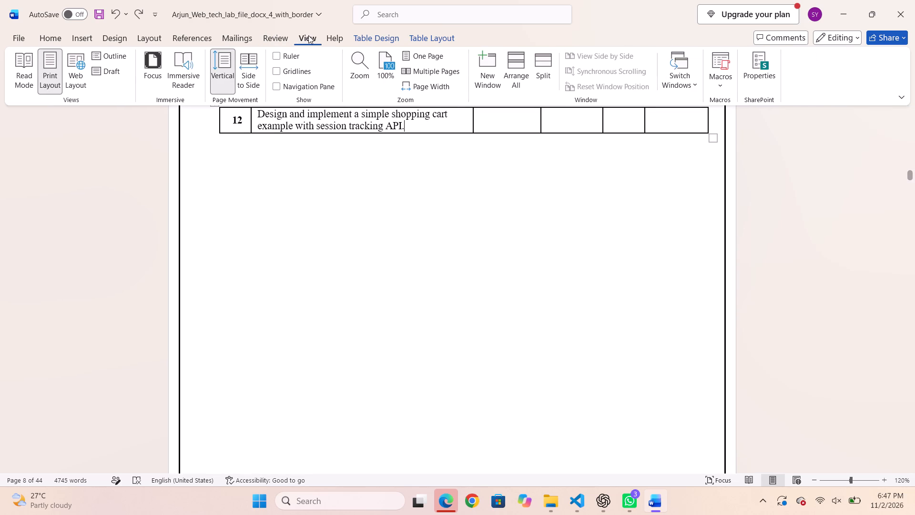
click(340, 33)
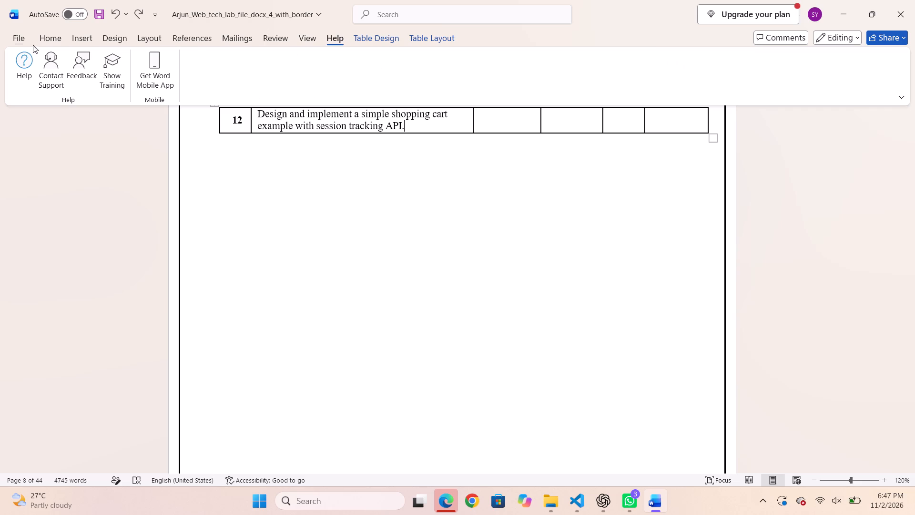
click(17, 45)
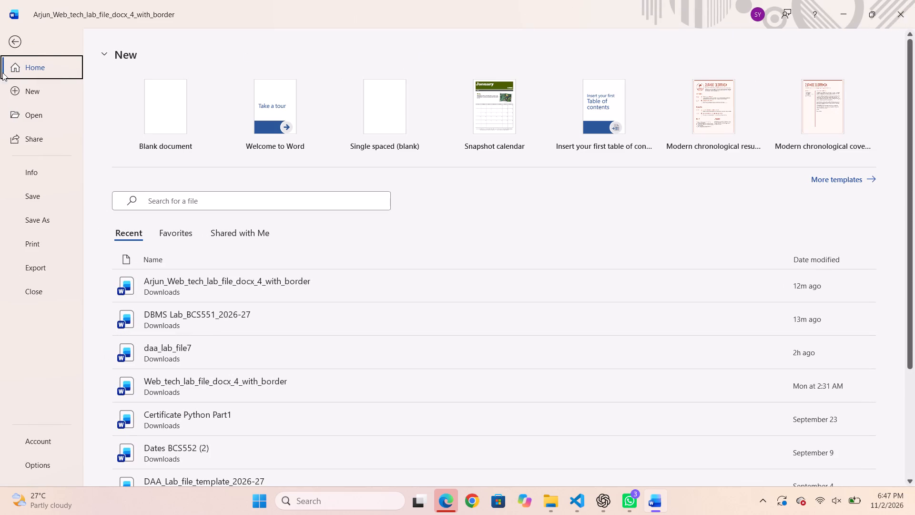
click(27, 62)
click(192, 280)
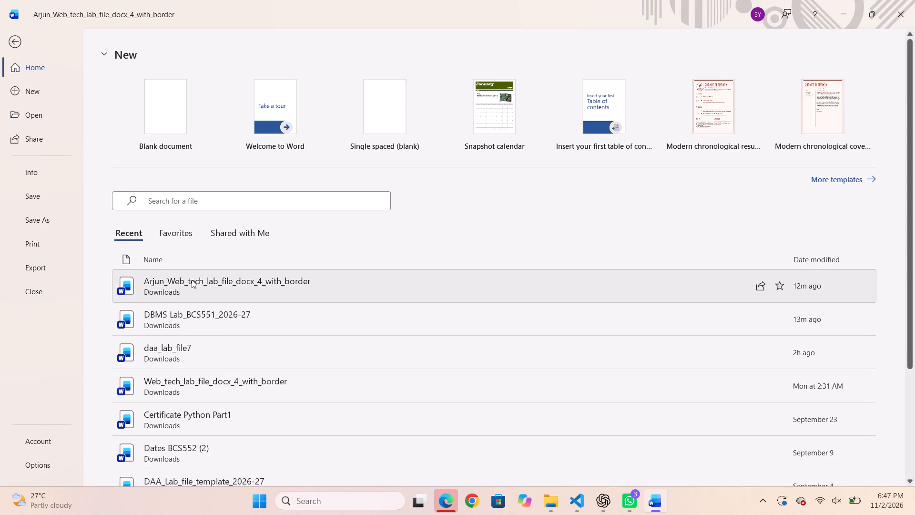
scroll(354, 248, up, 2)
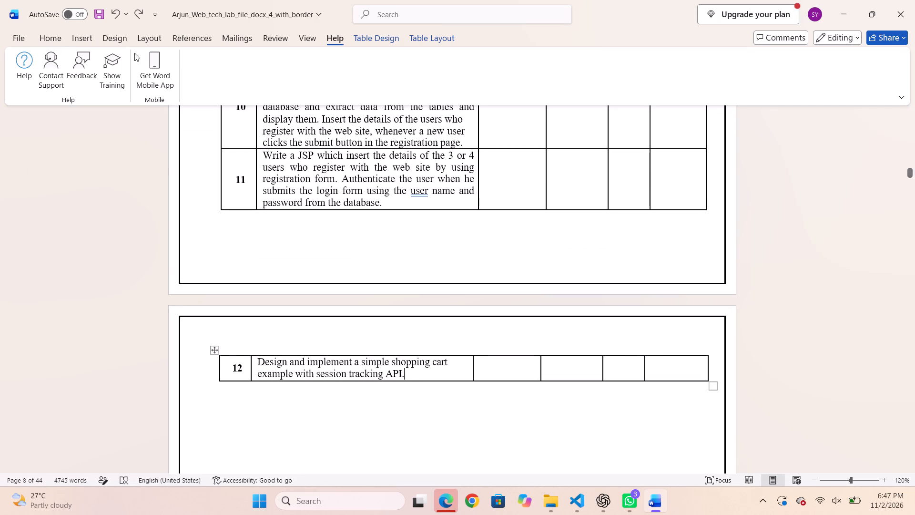
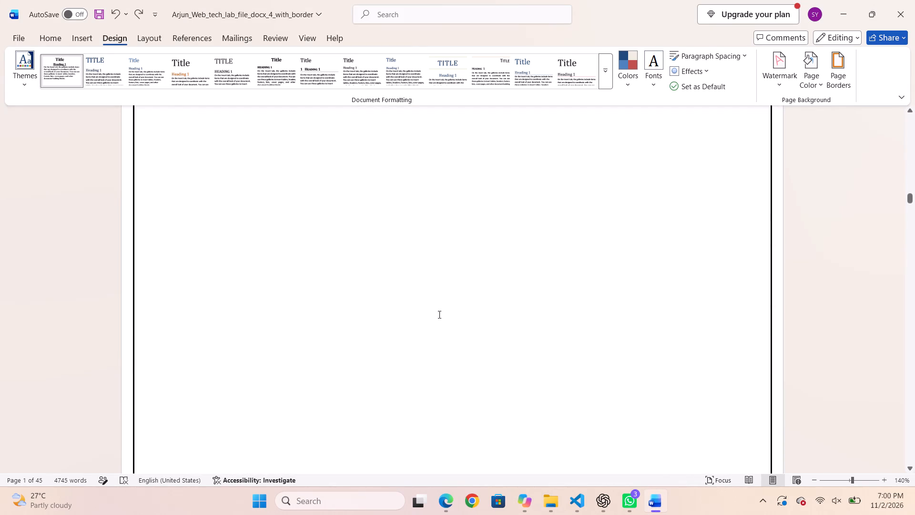
scroll(438, 314, down, 5)
scroll(438, 314, up, 2)
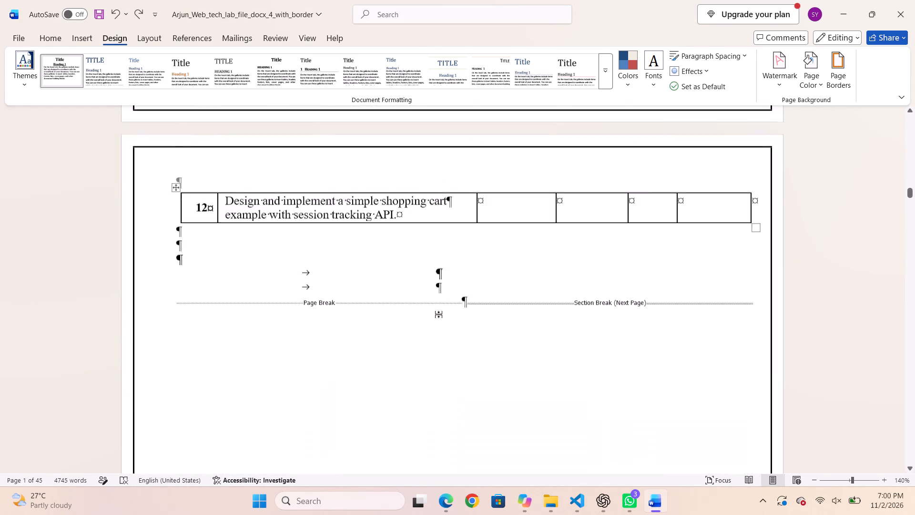
scroll(438, 314, up, 2)
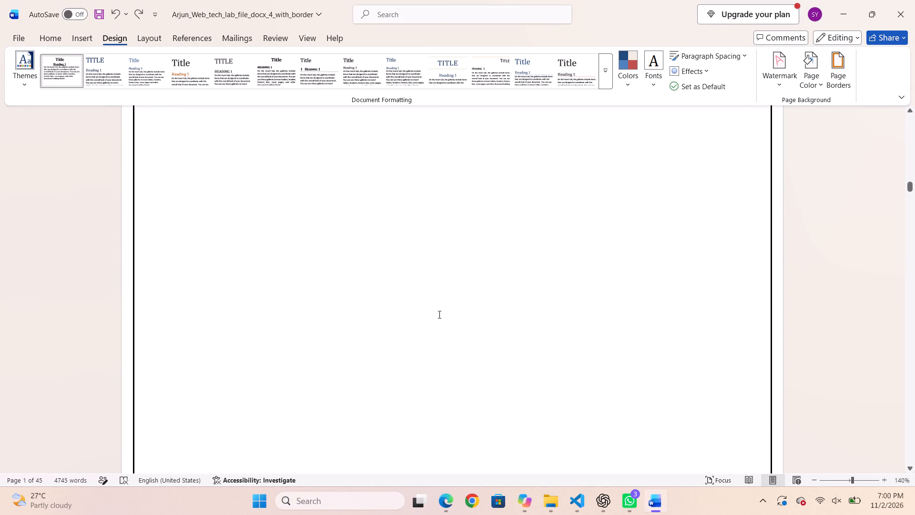
scroll(438, 314, up, 2)
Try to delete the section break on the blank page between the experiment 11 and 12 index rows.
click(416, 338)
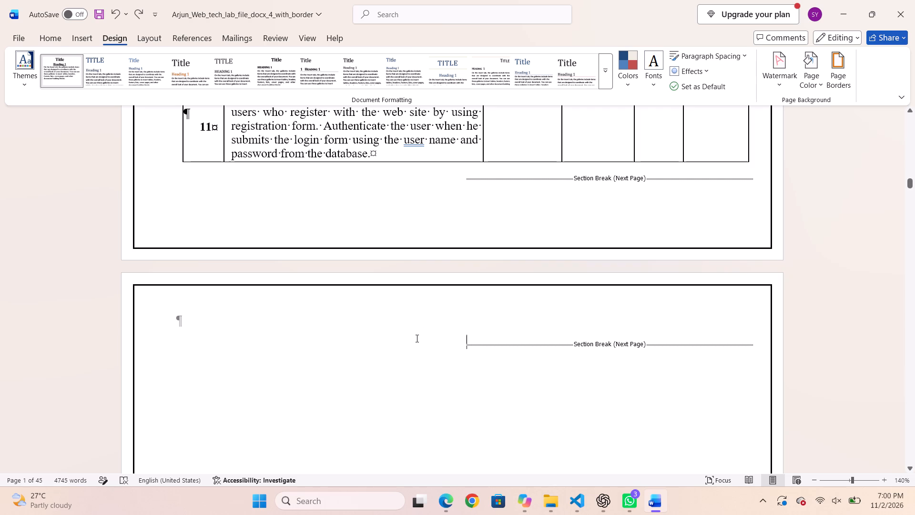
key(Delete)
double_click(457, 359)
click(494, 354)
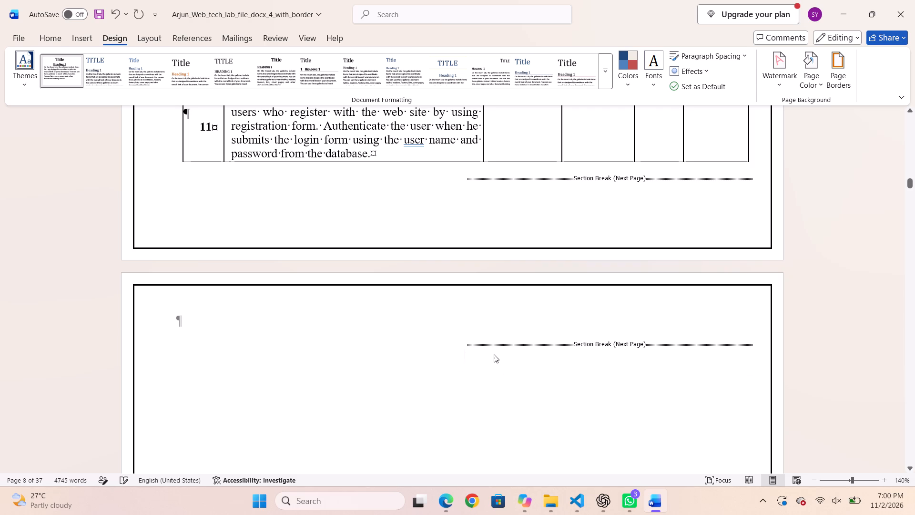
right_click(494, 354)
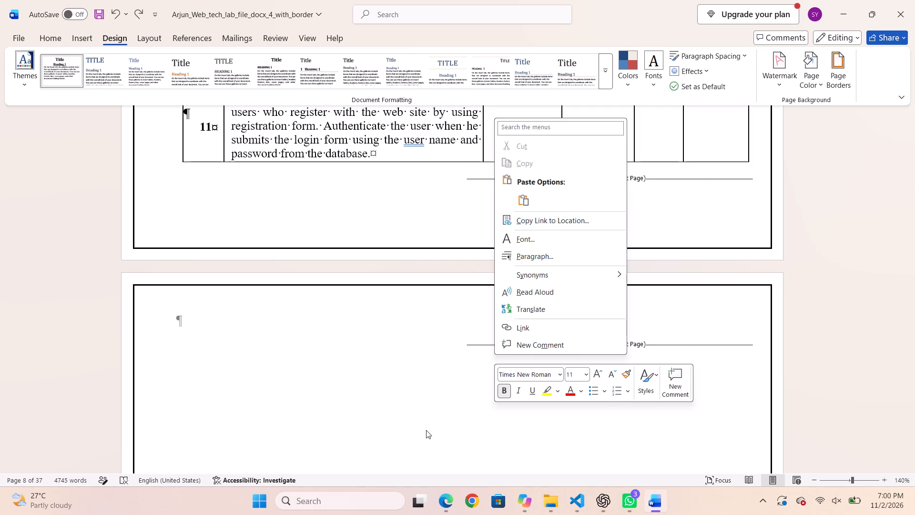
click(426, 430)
Link the blank page's Section 8 header to the previous section, replacing its own header, and leave header editing.
click(142, 45)
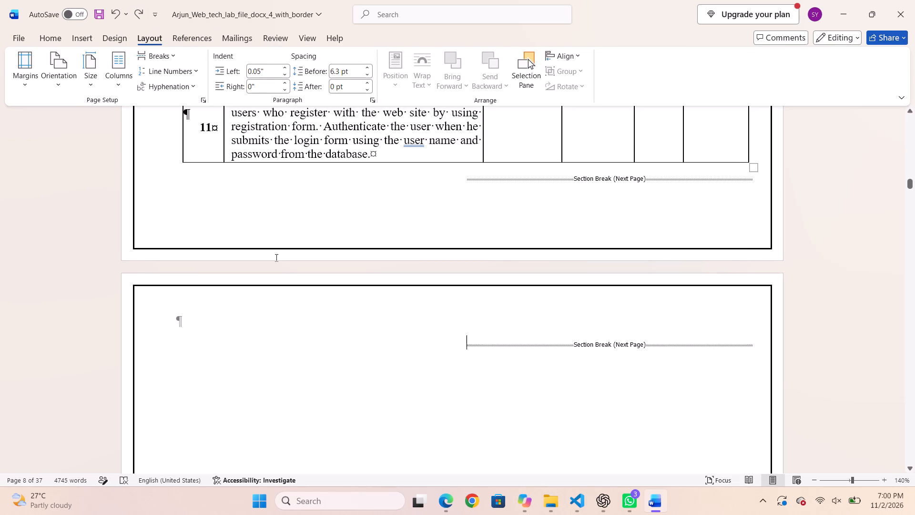
double_click(275, 296)
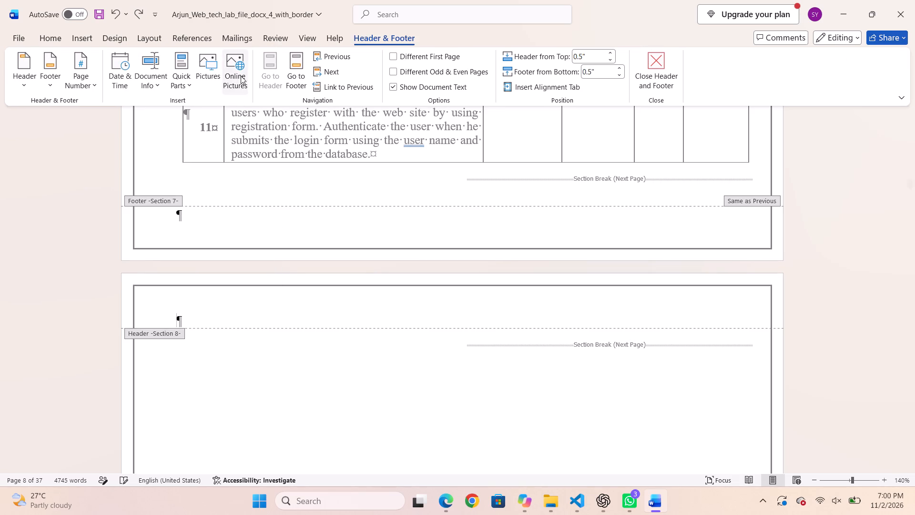
click(346, 82)
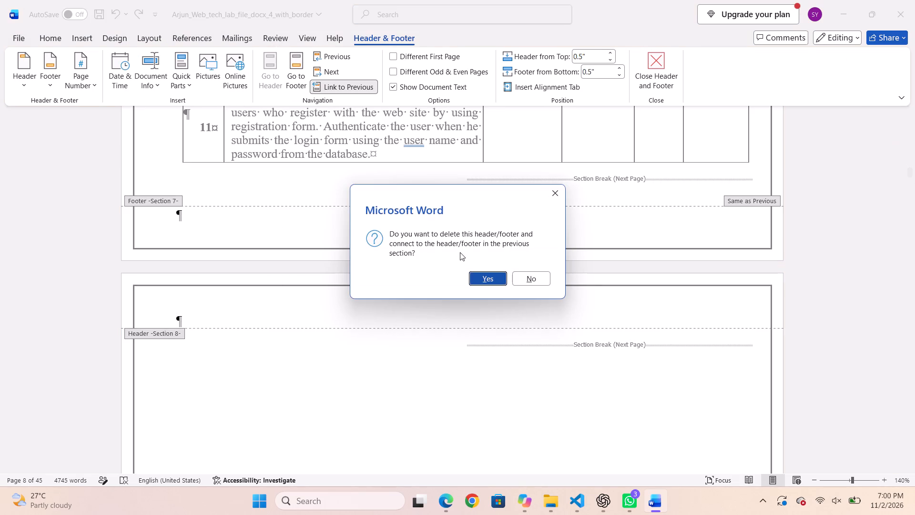
click(481, 278)
click(393, 352)
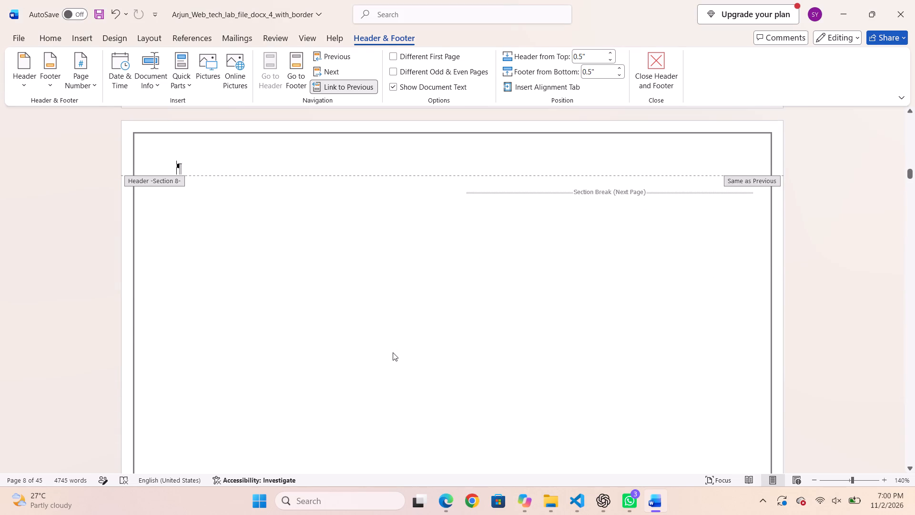
click(317, 86)
click(317, 86)
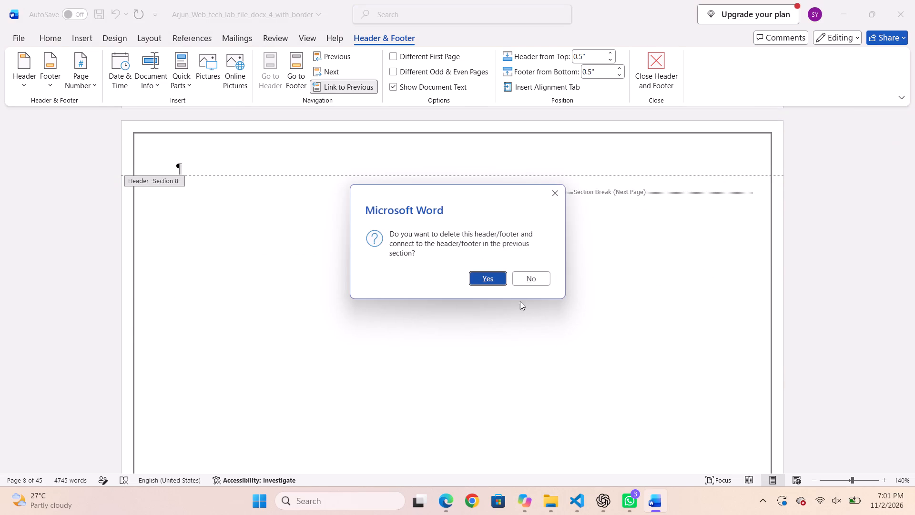
click(485, 273)
double_click(372, 251)
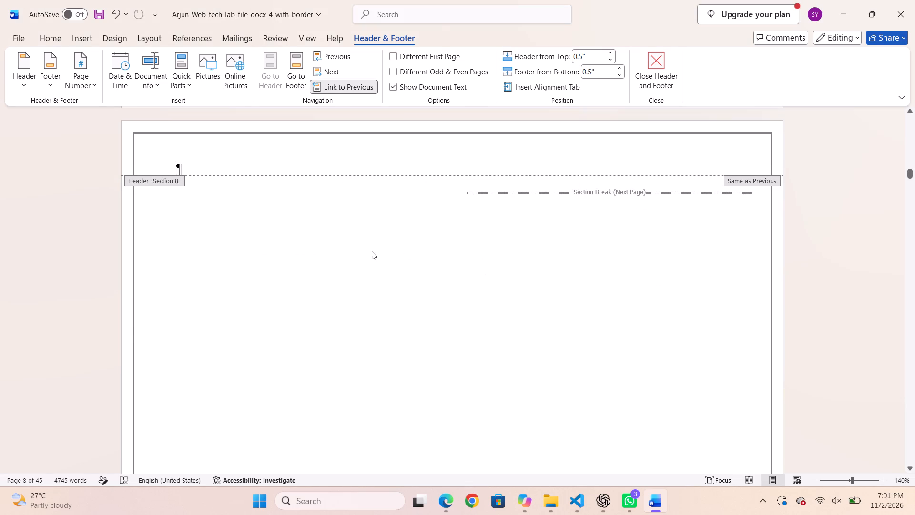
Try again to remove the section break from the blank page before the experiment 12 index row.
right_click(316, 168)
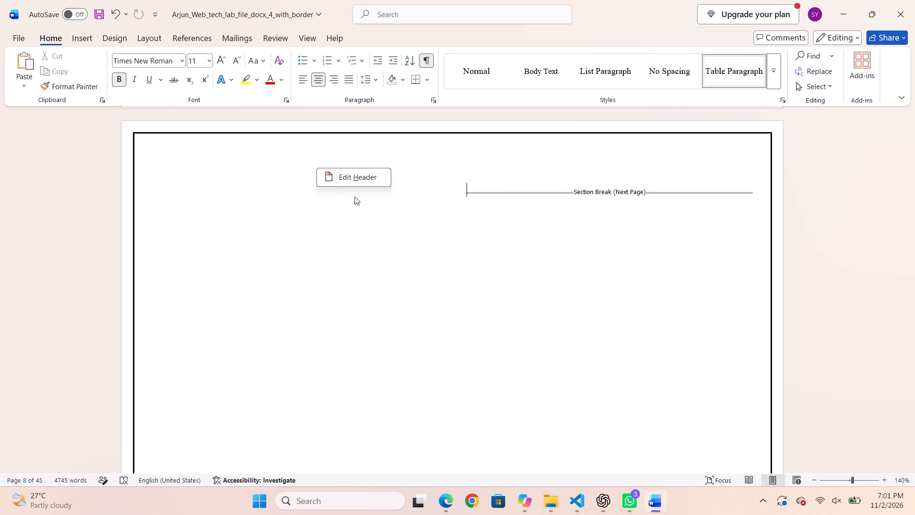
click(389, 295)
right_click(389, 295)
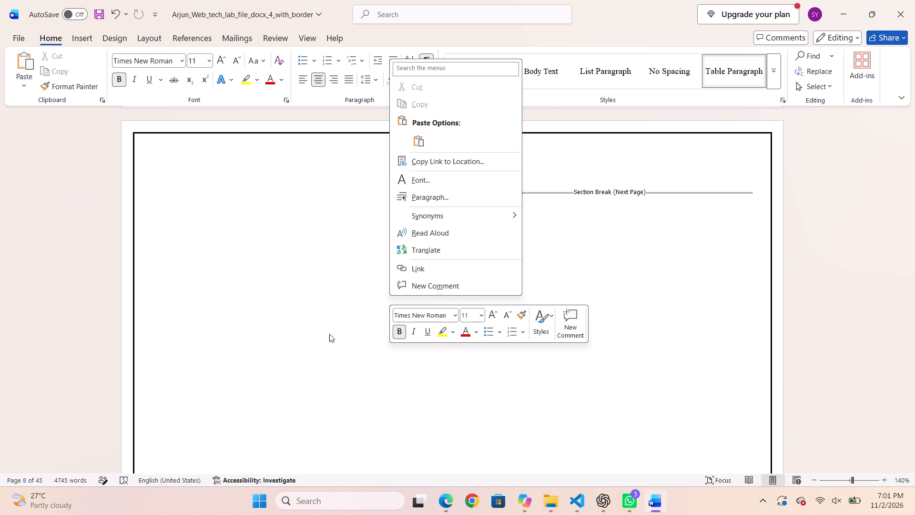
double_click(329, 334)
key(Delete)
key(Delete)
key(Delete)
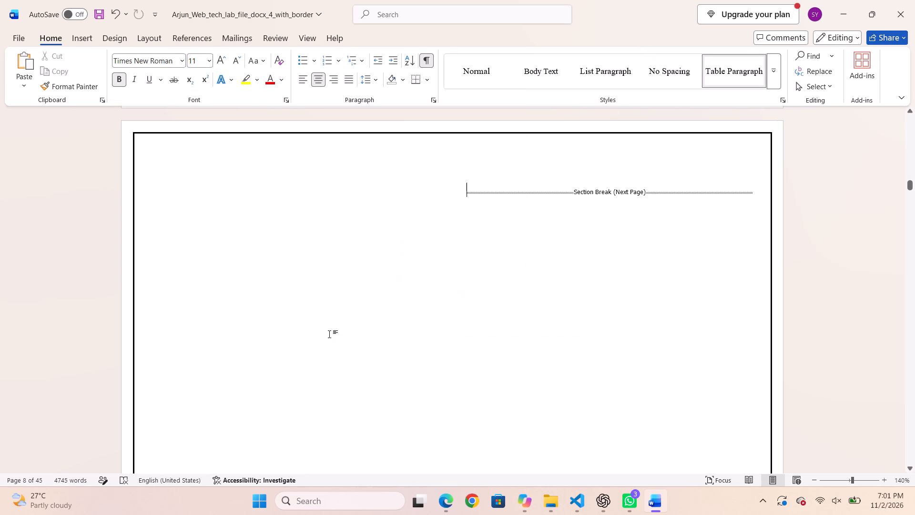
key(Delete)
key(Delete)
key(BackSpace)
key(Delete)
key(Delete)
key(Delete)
From the Experiment No. 1 page, apply a diagonal, semitransparent custom text watermark containing the student roll number.
scroll(329, 334, down, 3)
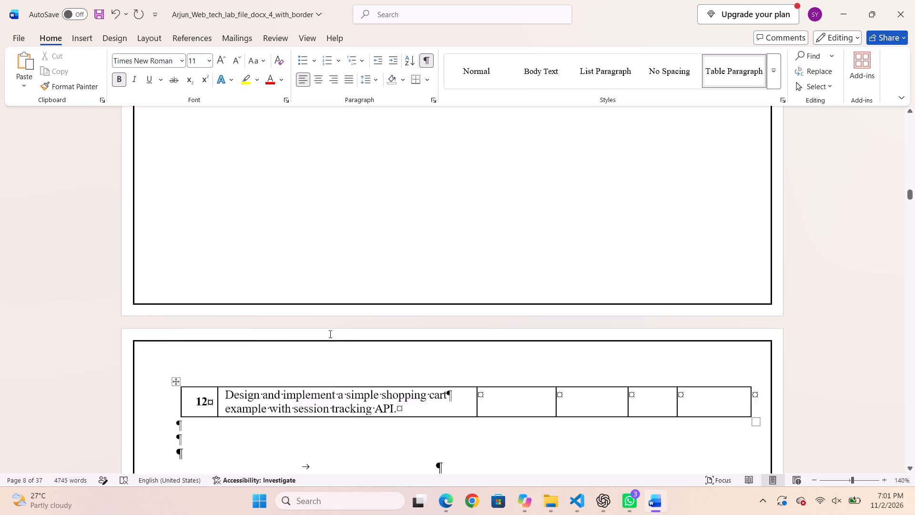
scroll(329, 334, down, 3)
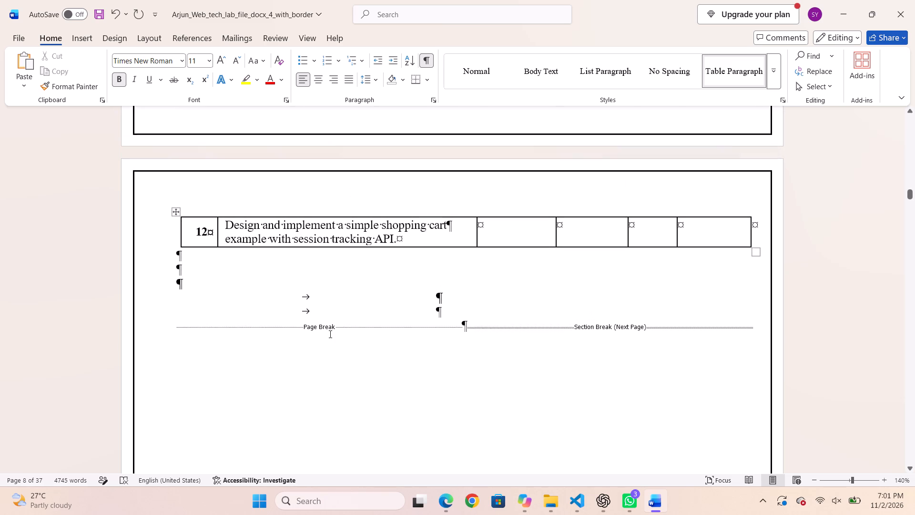
click(317, 320)
scroll(317, 320, down, 2)
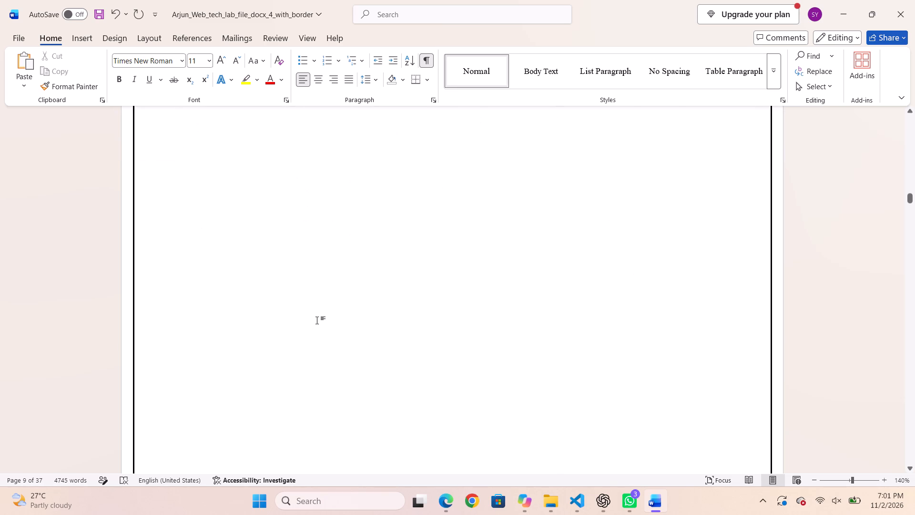
scroll(317, 320, down, 3)
click(361, 349)
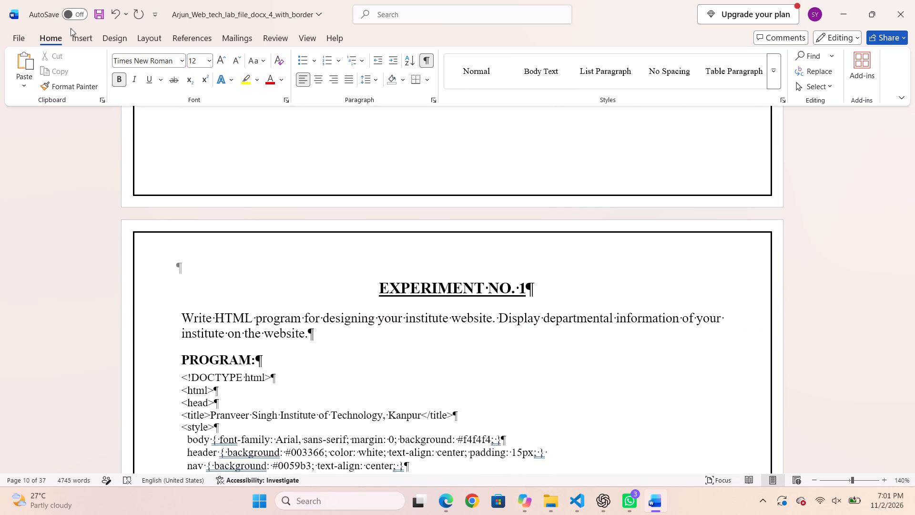
click(79, 41)
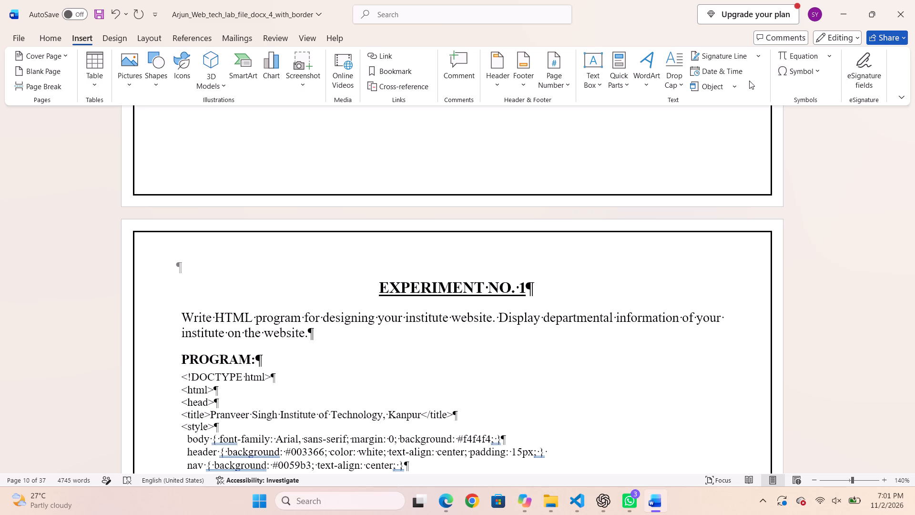
click(110, 30)
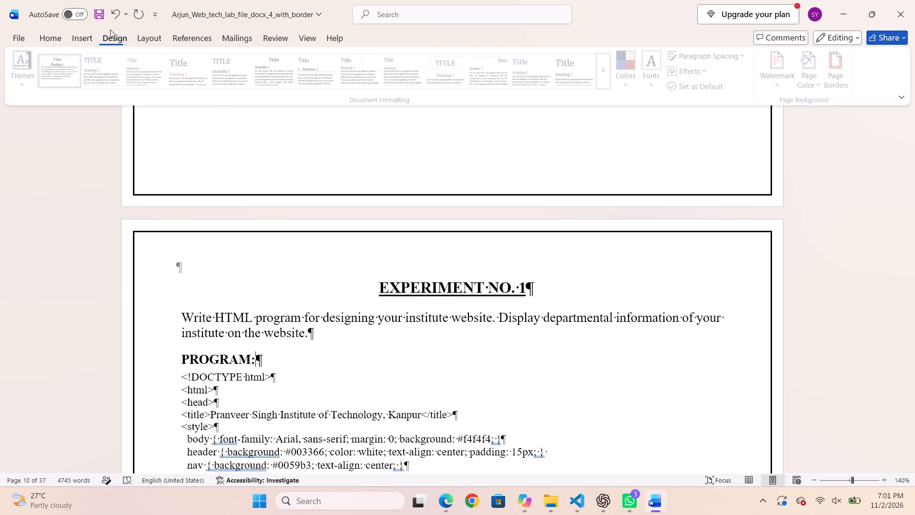
click(783, 72)
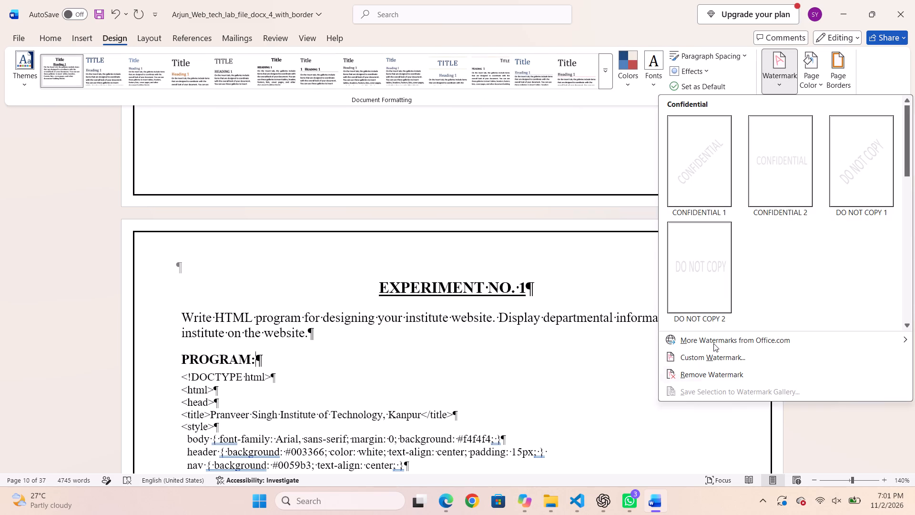
click(697, 347)
click(698, 357)
click(377, 221)
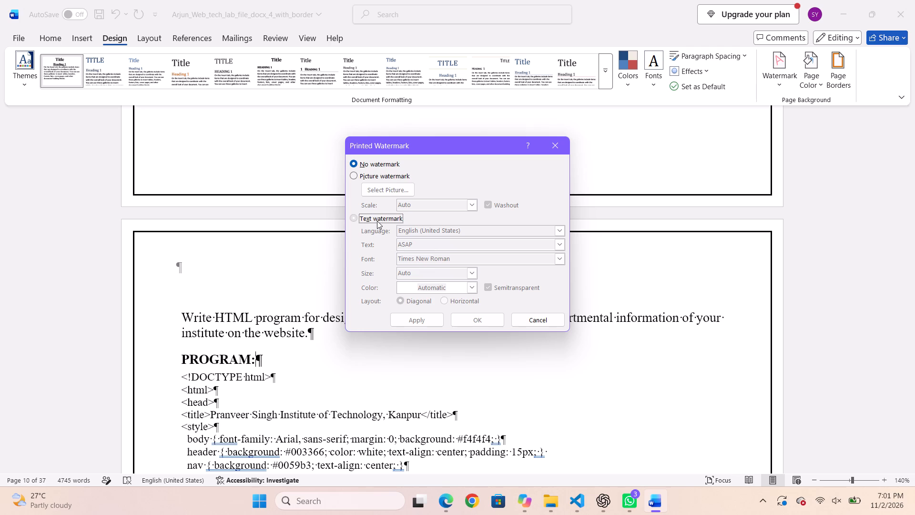
drag(437, 248, 374, 251)
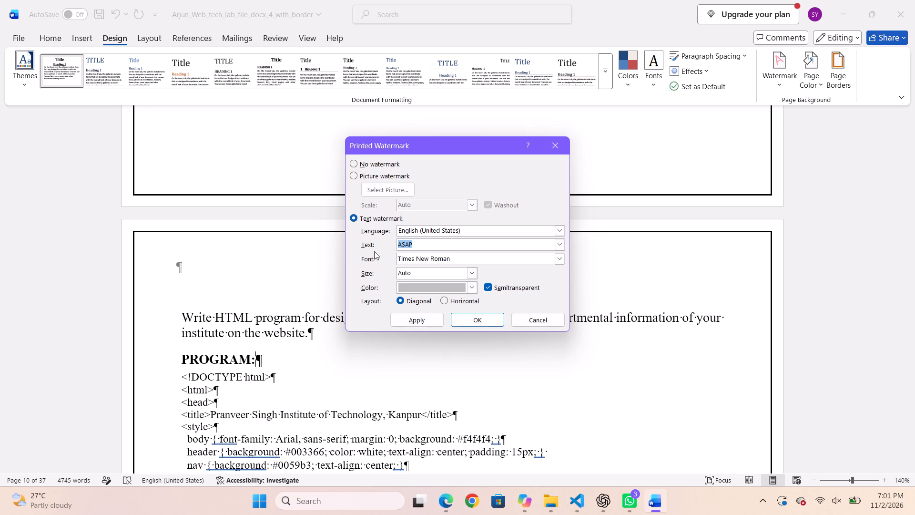
key(BackSpace)
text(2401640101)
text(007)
click(412, 322)
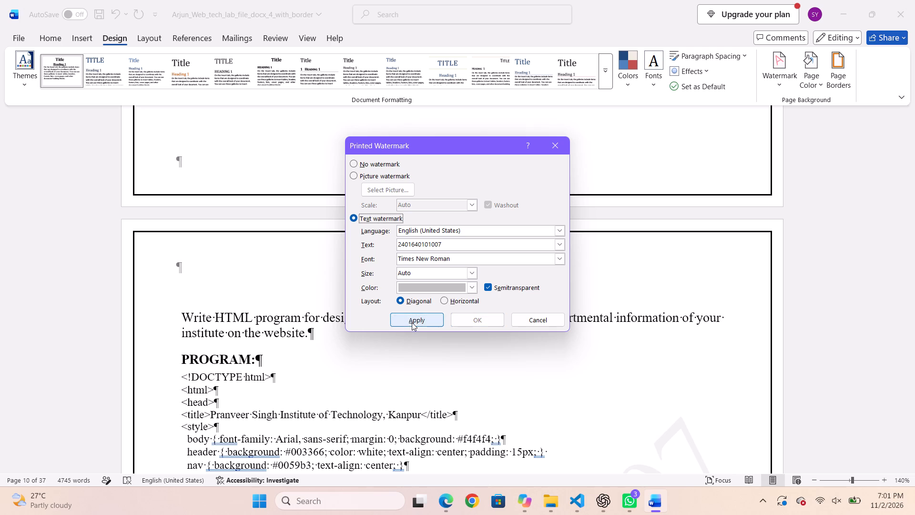
click(555, 141)
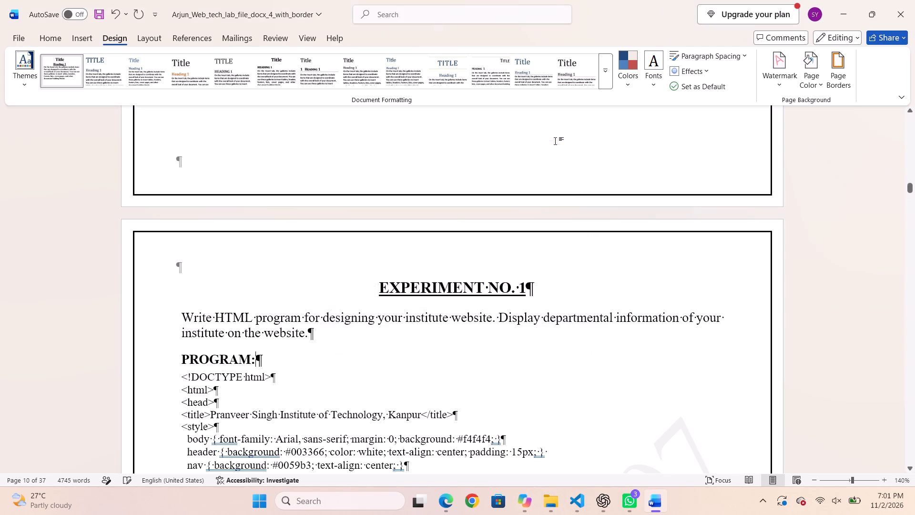
Check which pages carry the watermark, from Experiment No. 1 back through the index to the cover page.
scroll(486, 233, up, 6)
scroll(486, 233, down, 1)
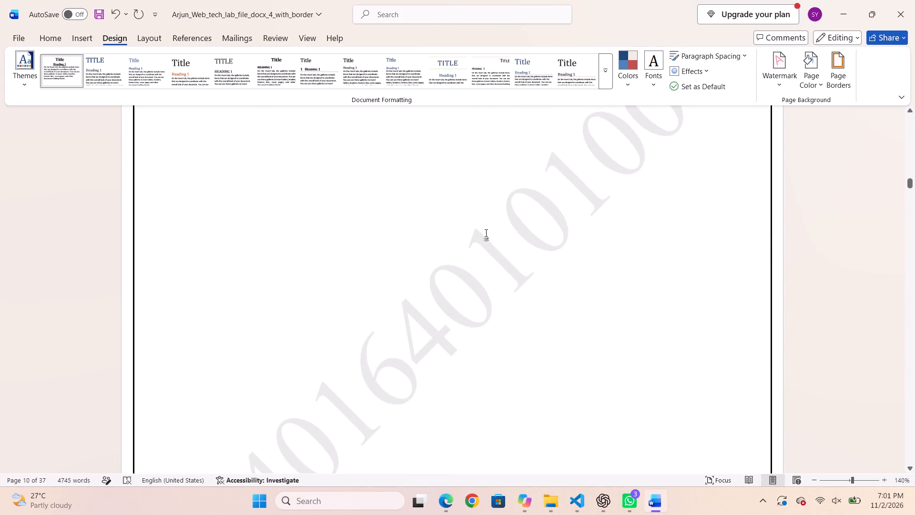
scroll(486, 233, down, 3)
scroll(486, 233, up, 7)
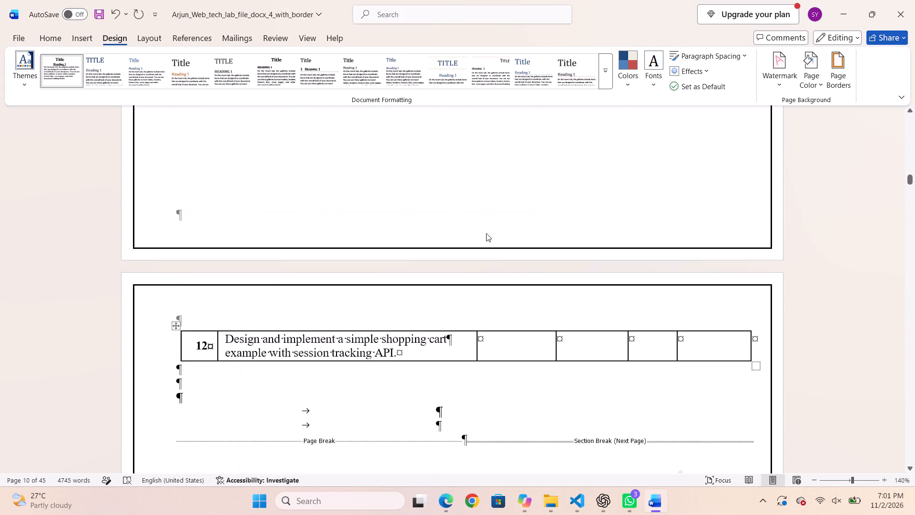
scroll(486, 233, up, 15)
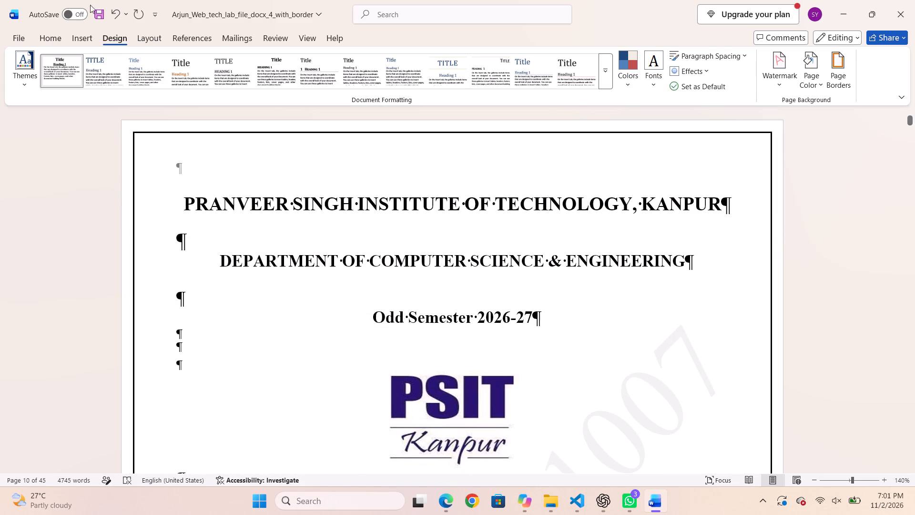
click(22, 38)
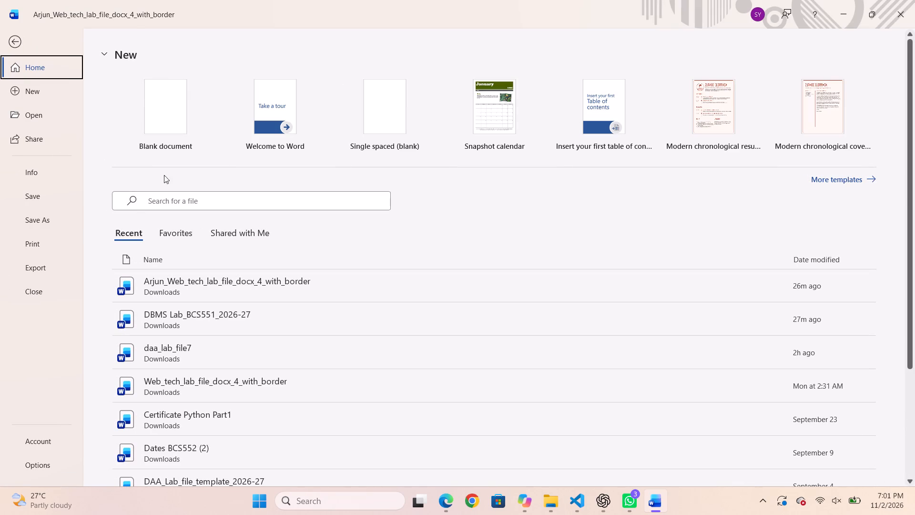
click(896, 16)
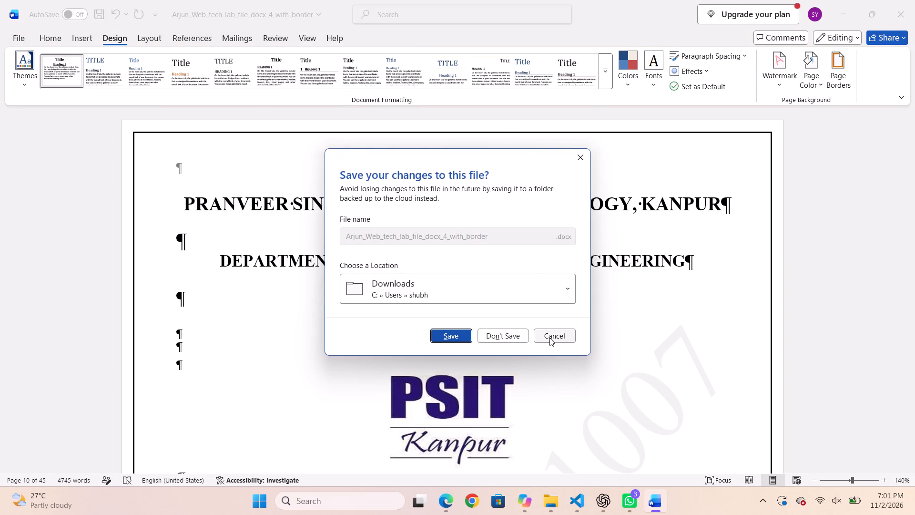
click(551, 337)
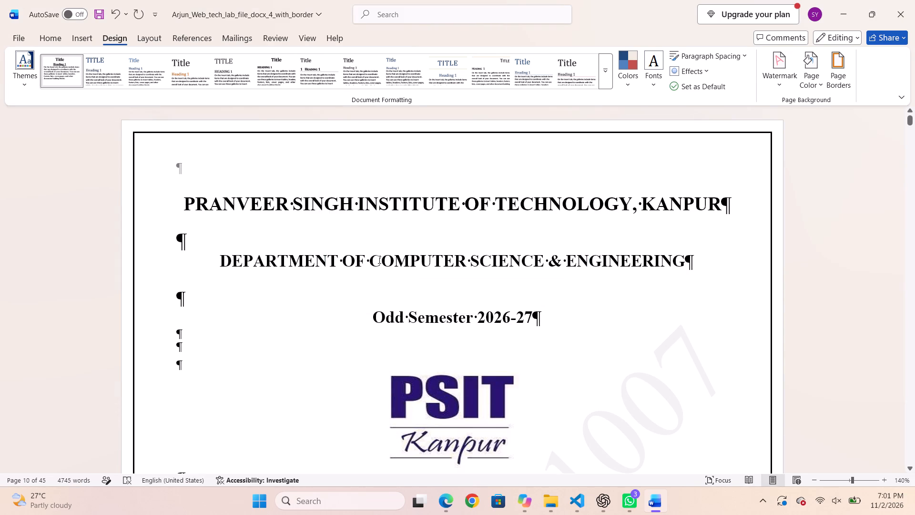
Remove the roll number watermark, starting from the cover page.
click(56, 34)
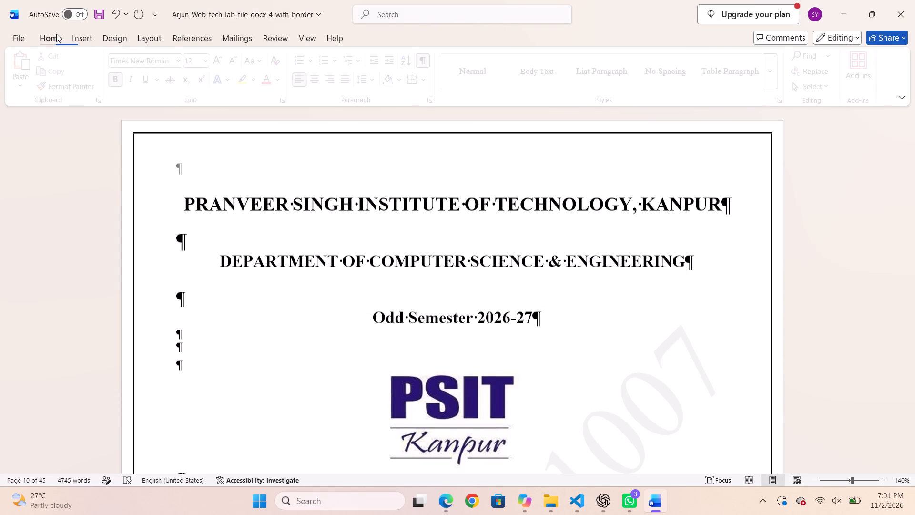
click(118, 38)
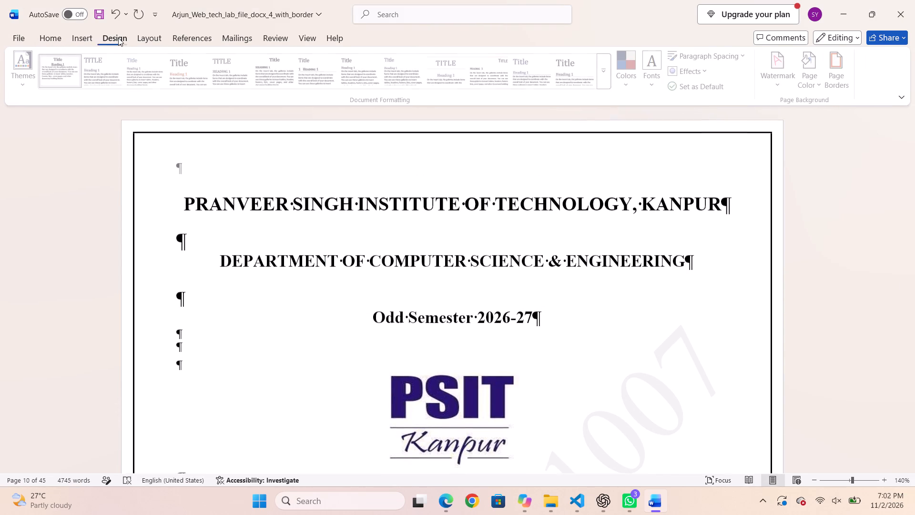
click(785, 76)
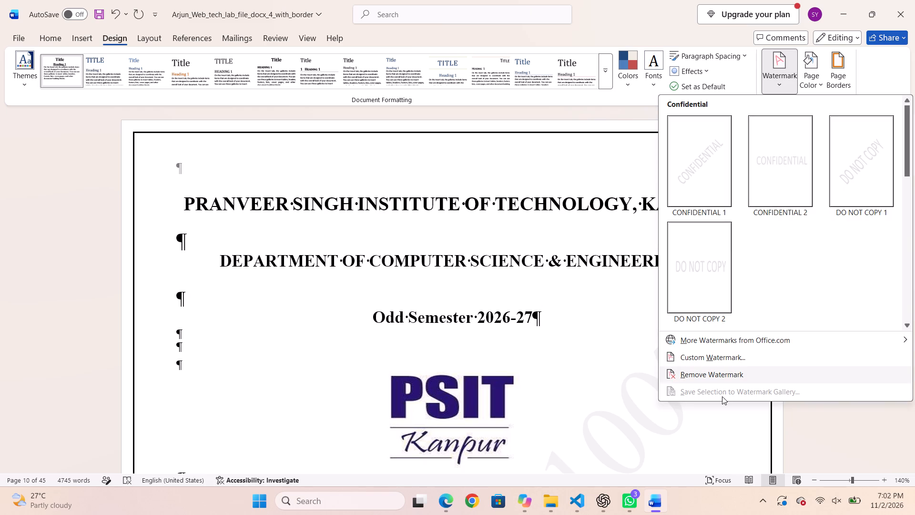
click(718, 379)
scroll(582, 371, down, 3)
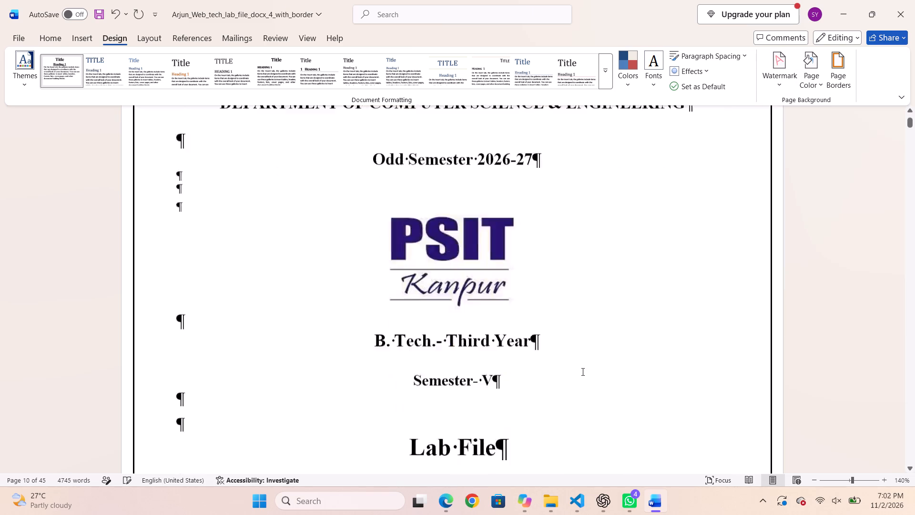
scroll(582, 371, down, 20)
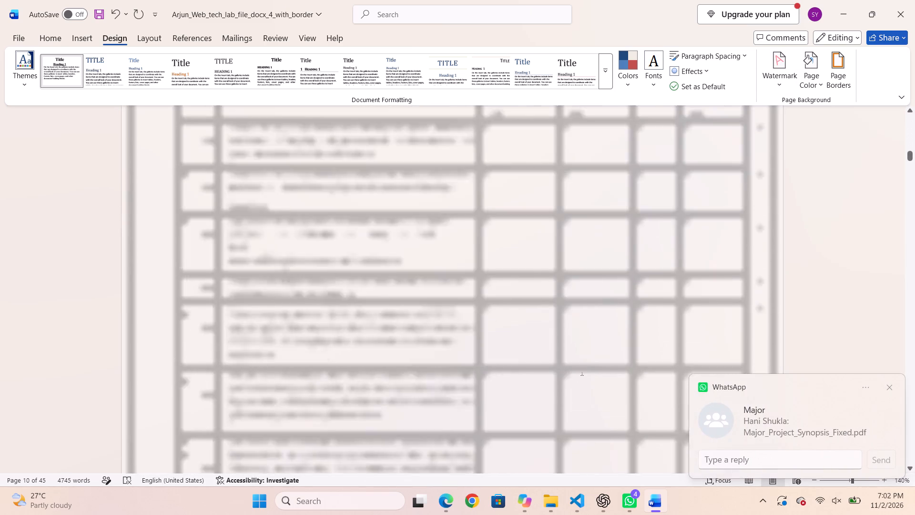
scroll(582, 371, down, 5)
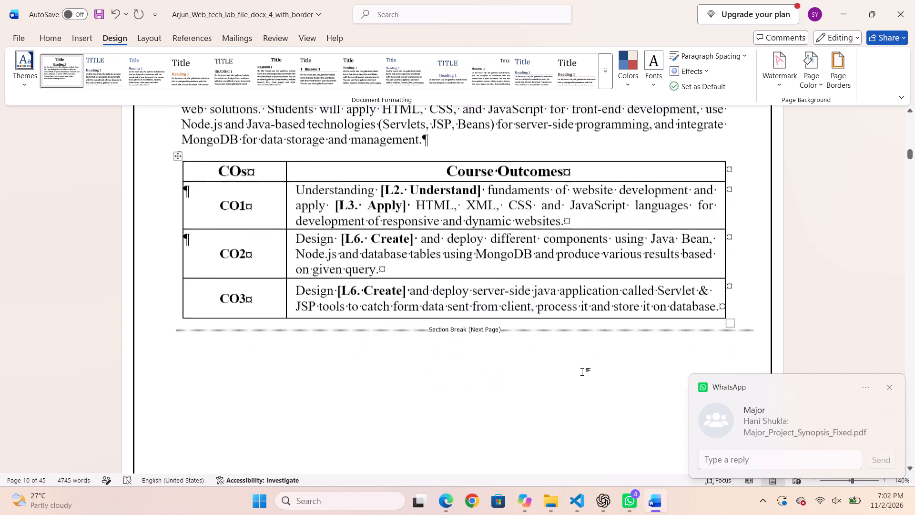
scroll(582, 371, down, 4)
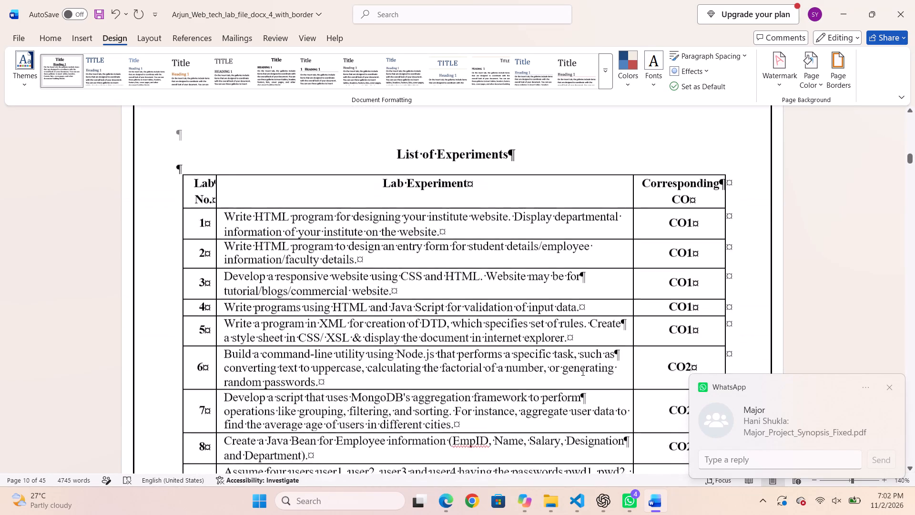
scroll(582, 371, down, 4)
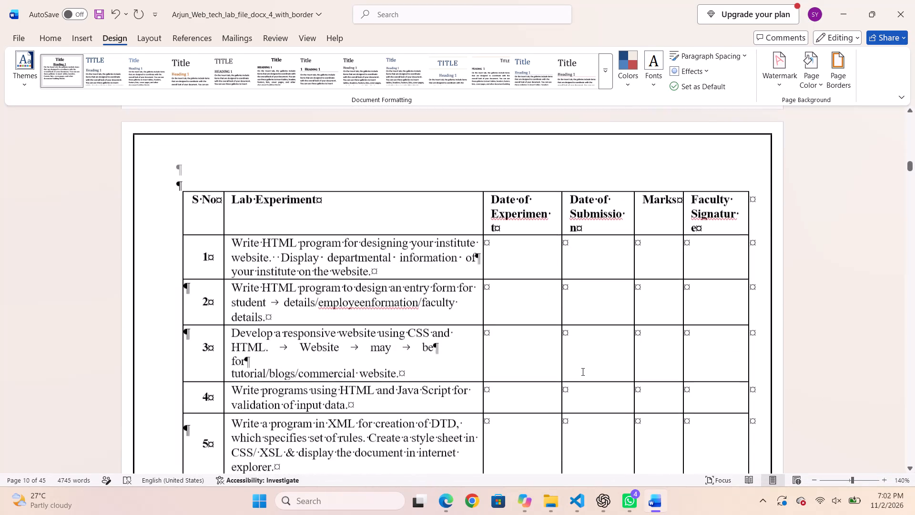
scroll(582, 371, down, 7)
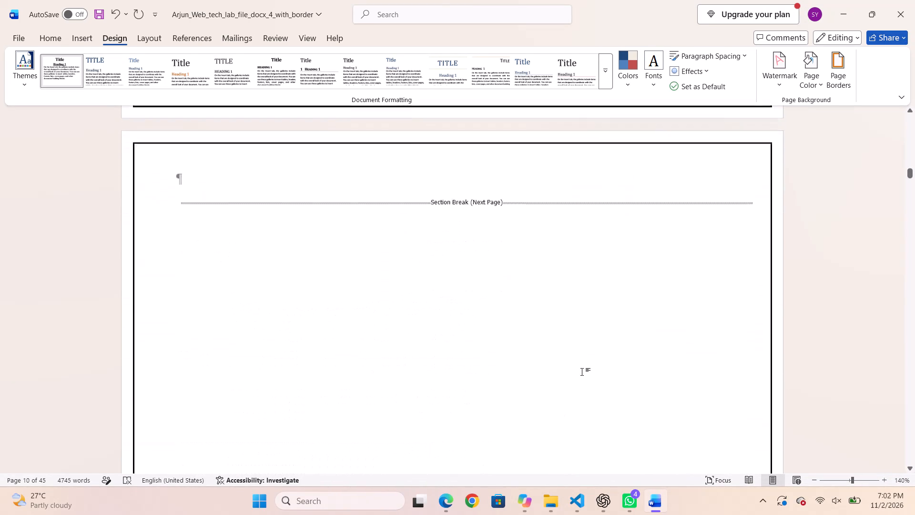
scroll(582, 371, down, 1)
scroll(438, 265, up, 1)
click(372, 356)
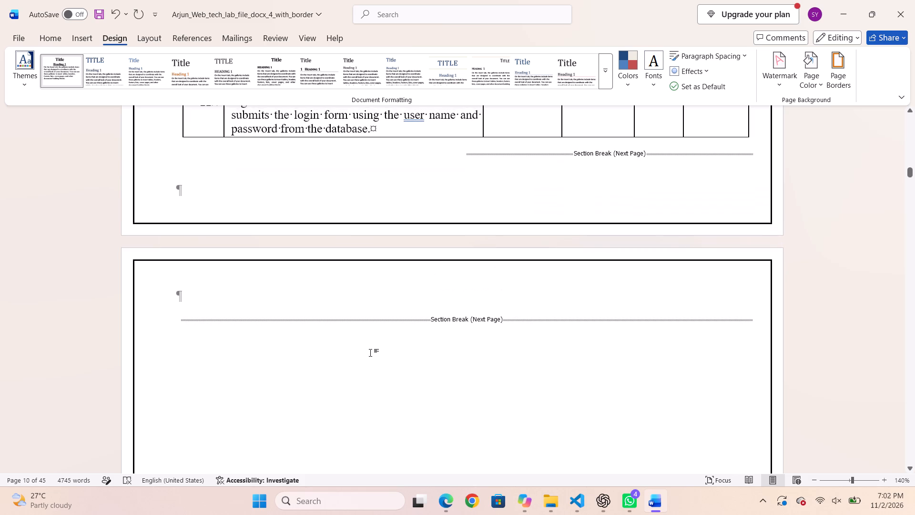